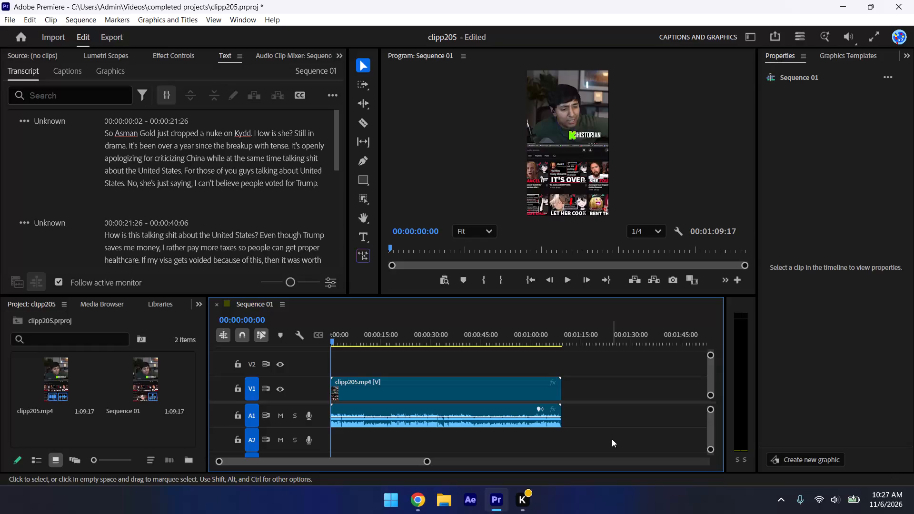
Create single-line captions from the transcript with a maximum length of 23 characters and a minimum duration of 1.8 seconds.
click(66, 74)
click(185, 184)
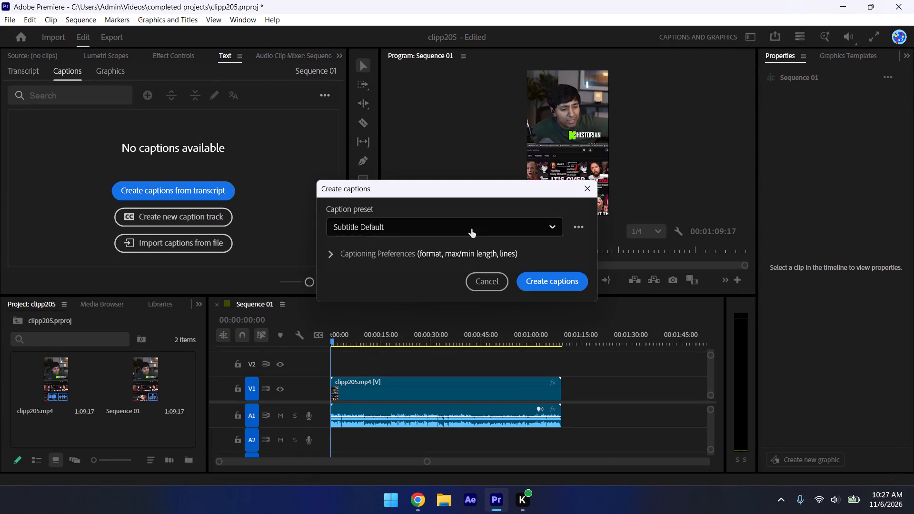
click(349, 252)
drag(427, 189, 414, 100)
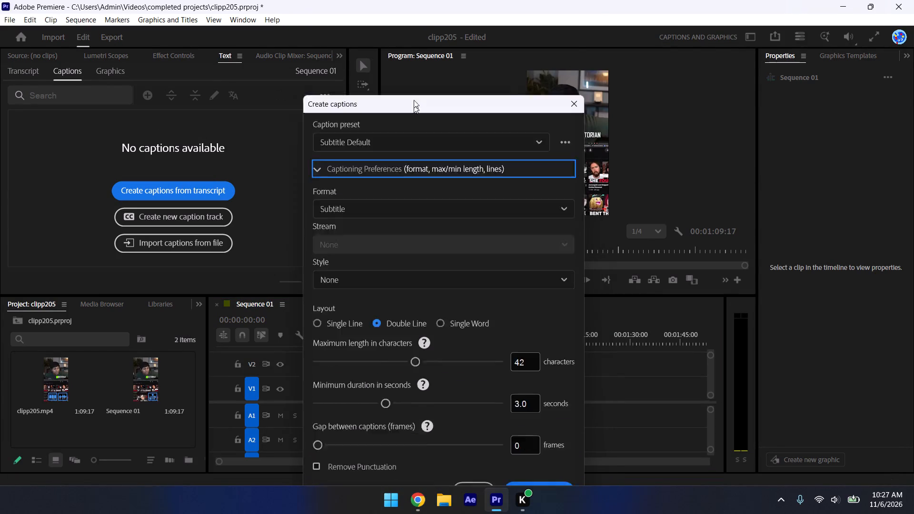
drag(414, 100, 417, 2)
drag(416, 269, 350, 273)
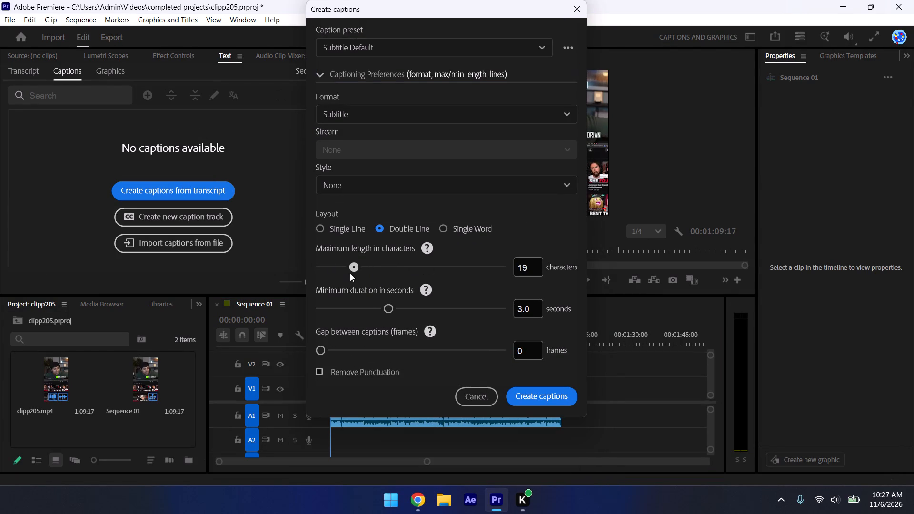
drag(350, 273, 363, 275)
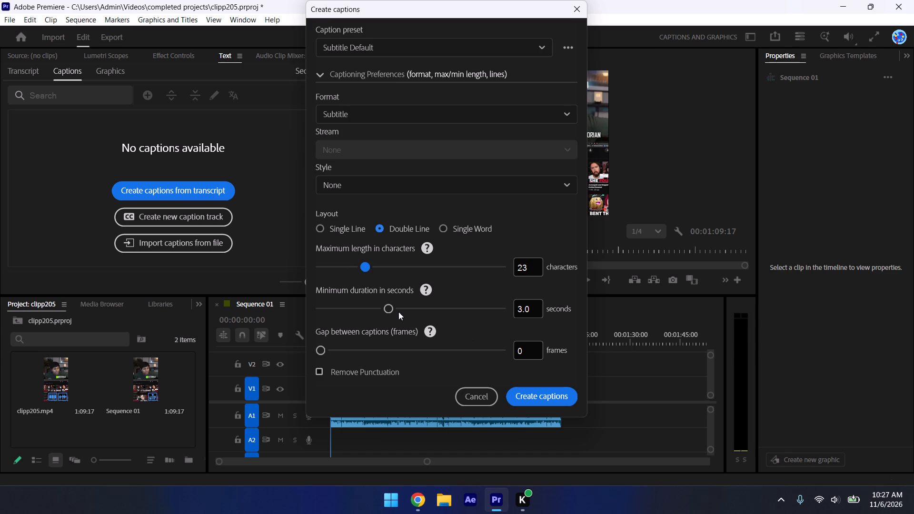
drag(390, 307, 342, 307)
drag(342, 307, 339, 306)
click(351, 227)
click(556, 401)
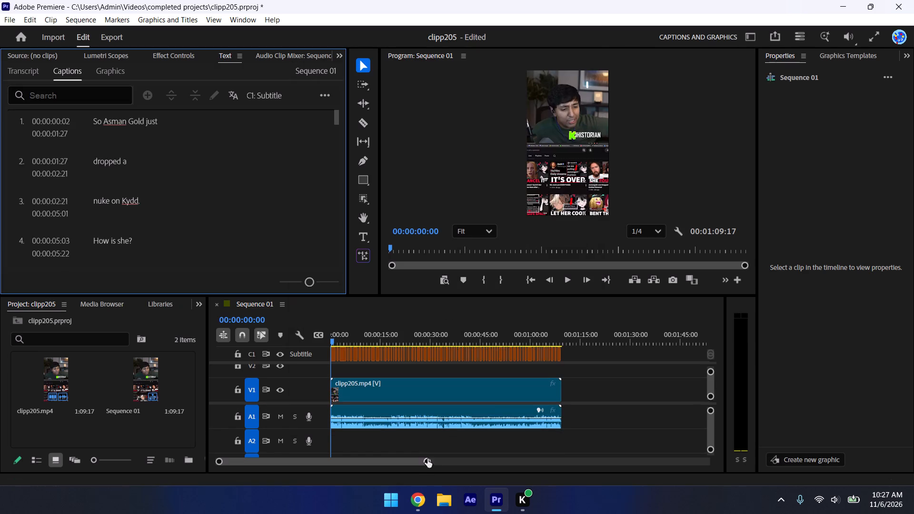
Align all captions on the subtitle track to the centre zone and set their vertical offset to 79.
drag(427, 459, 415, 461)
drag(612, 349, 419, 358)
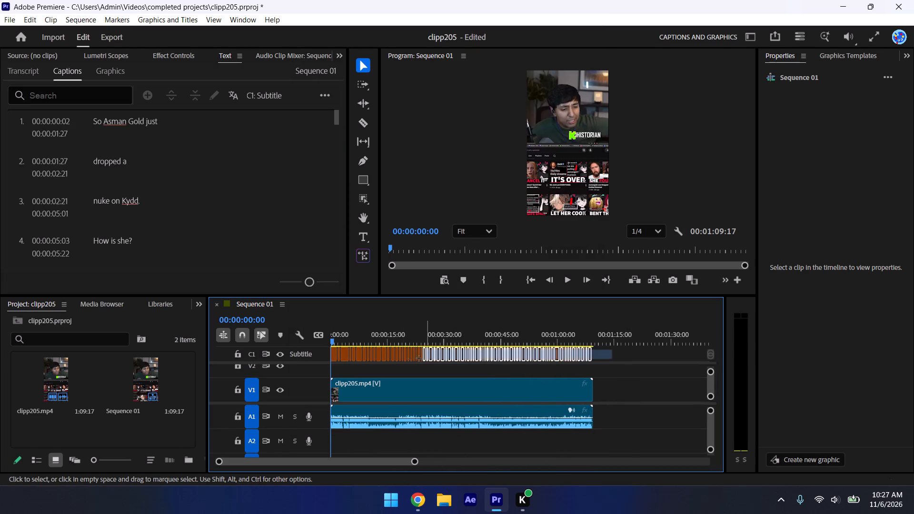
drag(419, 358, 320, 360)
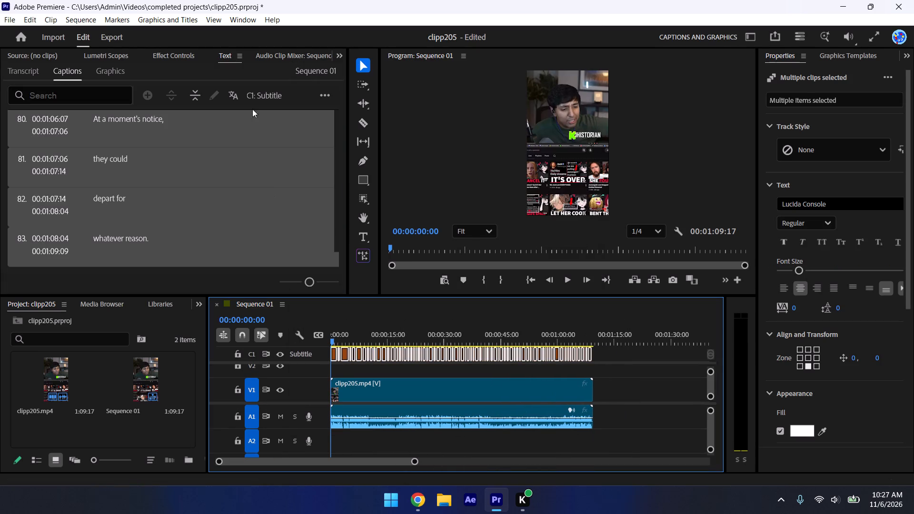
drag(906, 166, 904, 241)
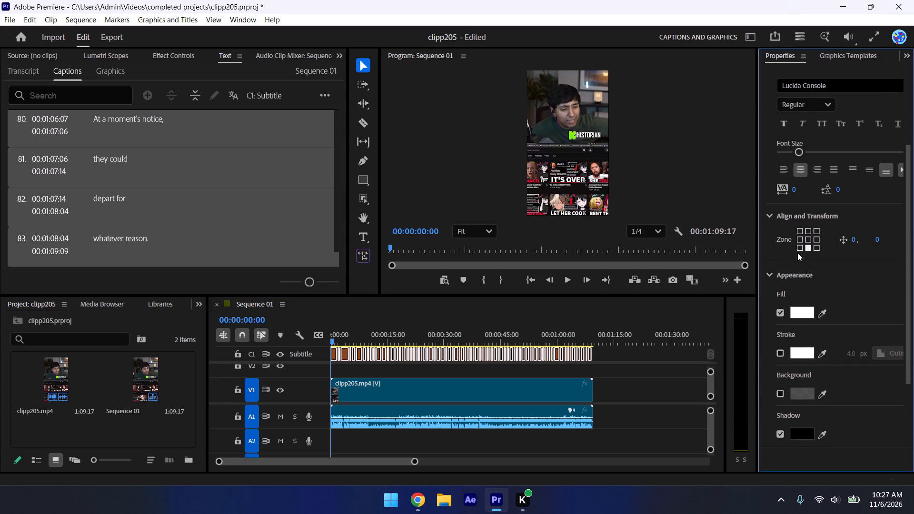
click(806, 238)
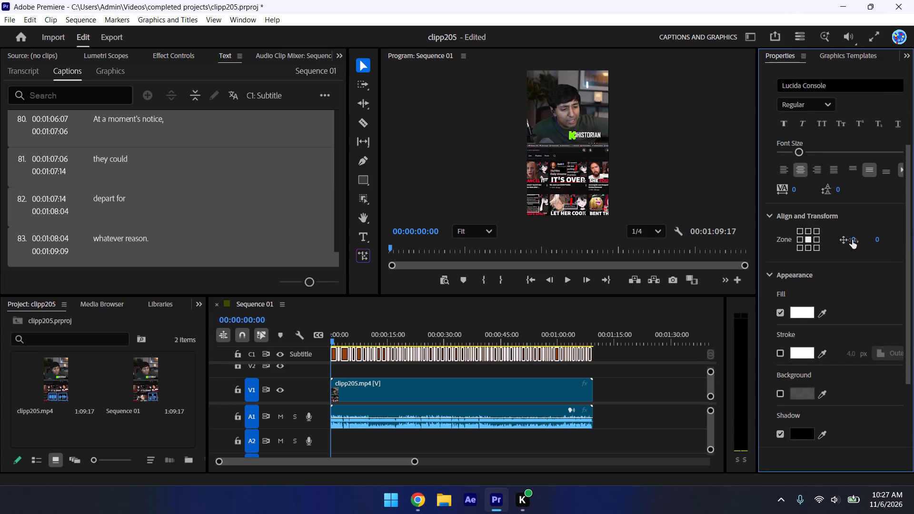
drag(876, 237, 913, 252)
click(346, 335)
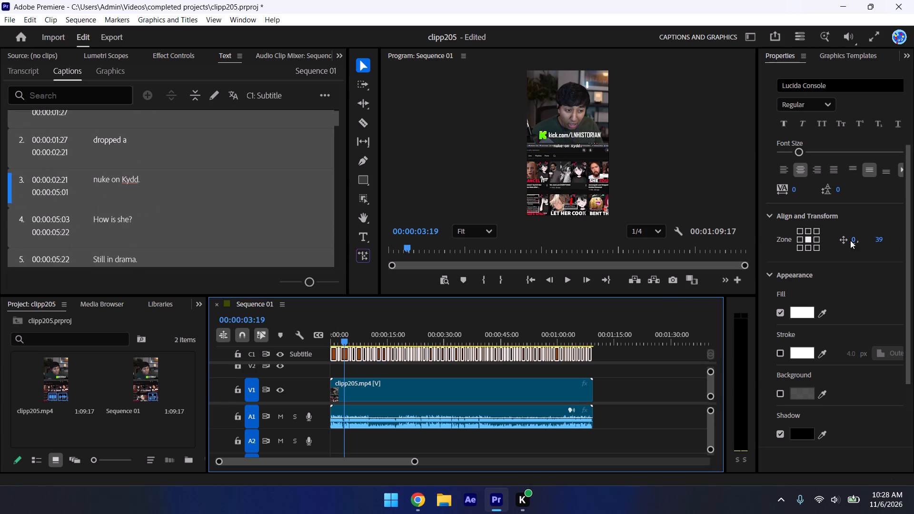
drag(882, 237, 913, 243)
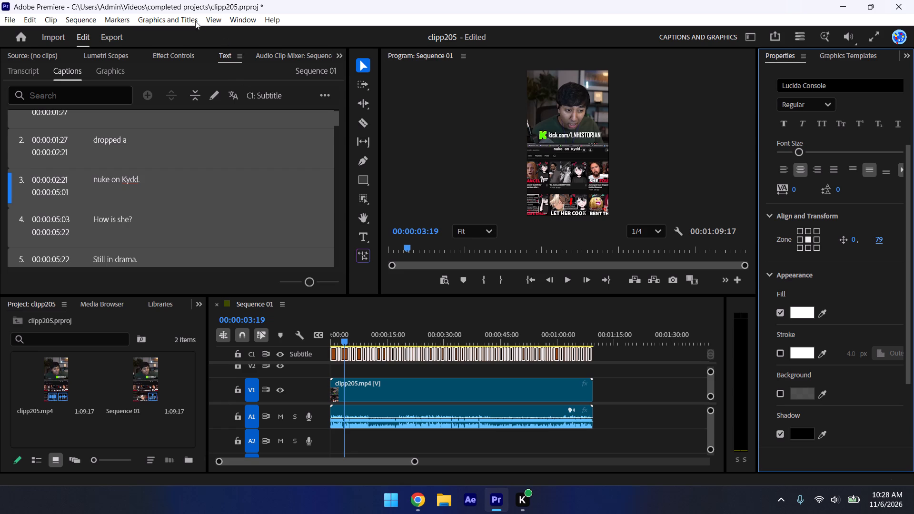
Upgrade all selected captions to graphics.
click(169, 18)
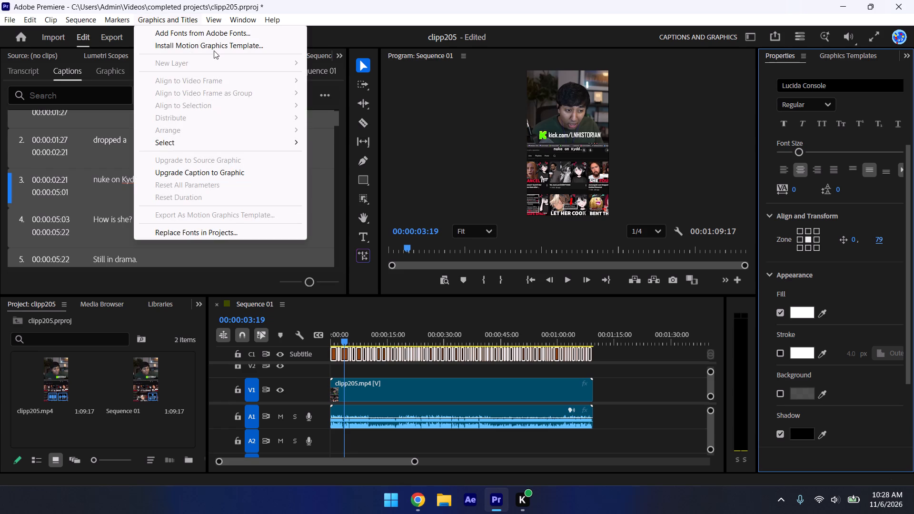
click(228, 170)
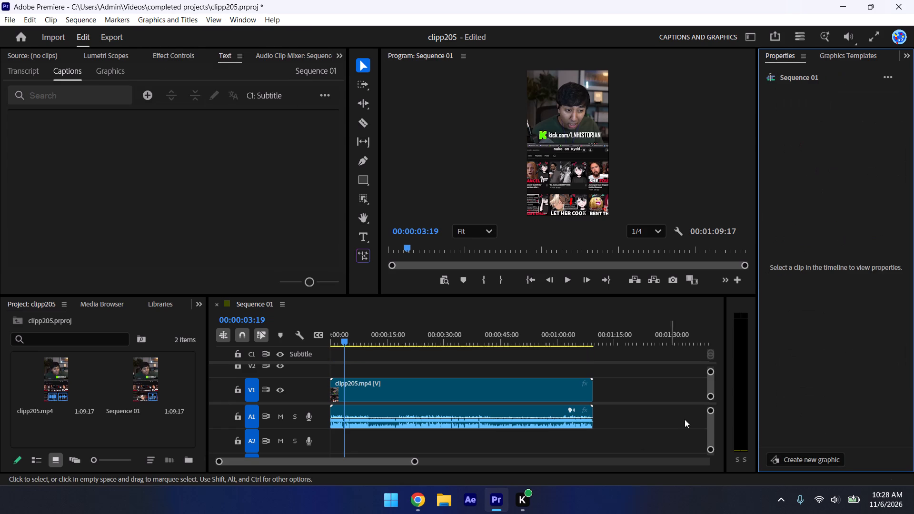
From the "United States?" caption graphic's linked style options, add the LN historian style to the project bin.
drag(710, 387, 712, 370)
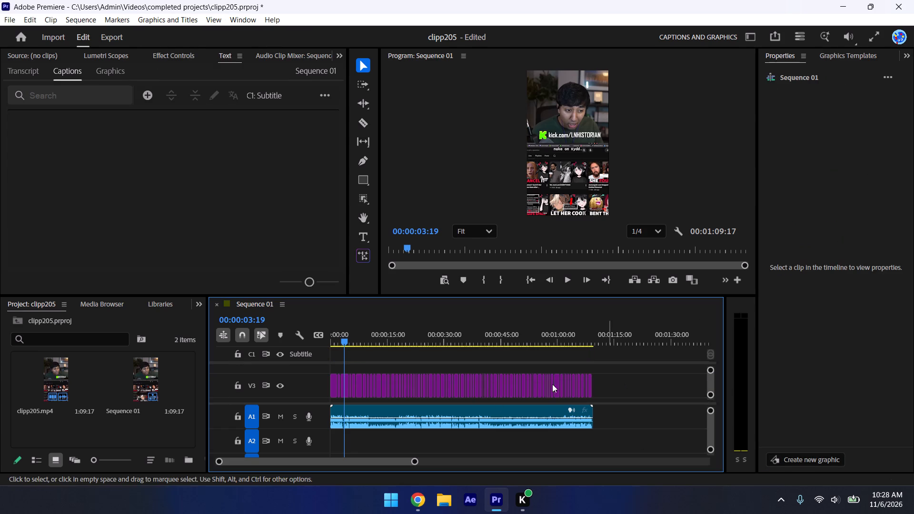
click(468, 334)
drag(411, 461, 311, 445)
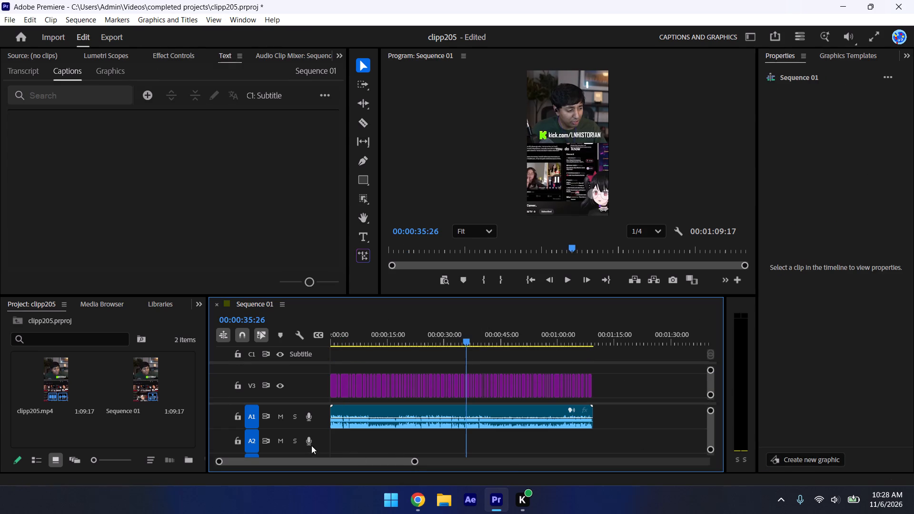
drag(311, 445, 311, 445)
drag(415, 461, 299, 435)
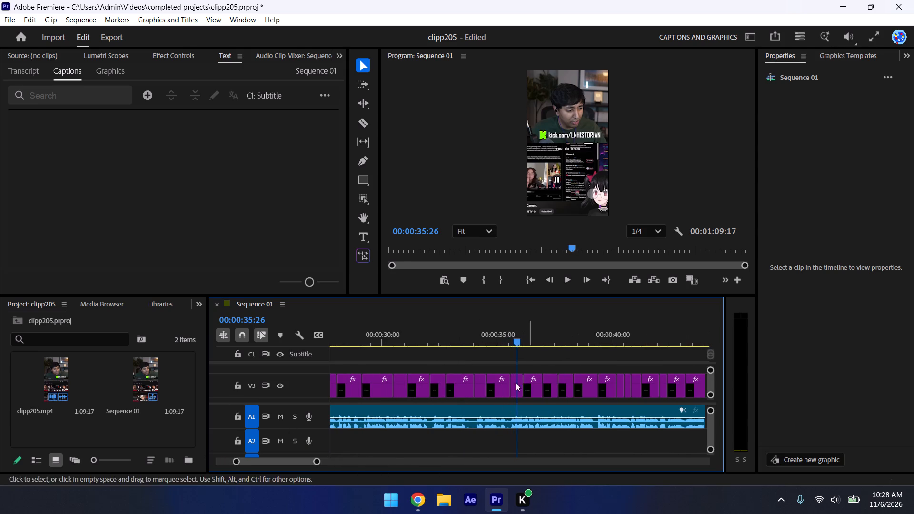
click(504, 343)
click(497, 389)
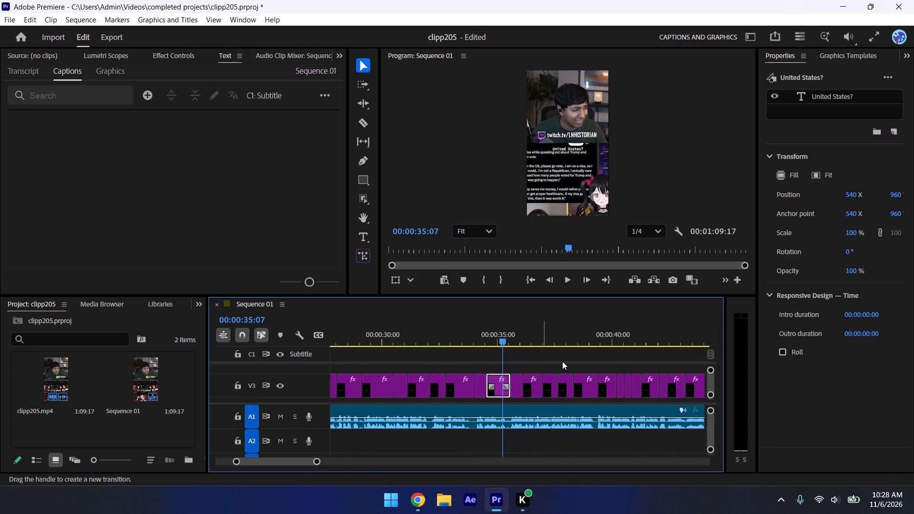
click(789, 98)
drag(906, 156, 912, 214)
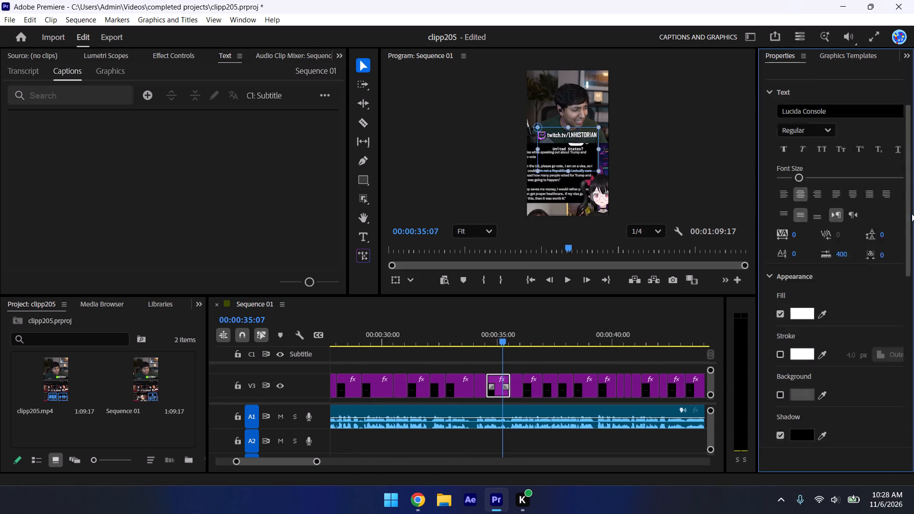
drag(912, 214, 913, 346)
drag(910, 292, 904, 345)
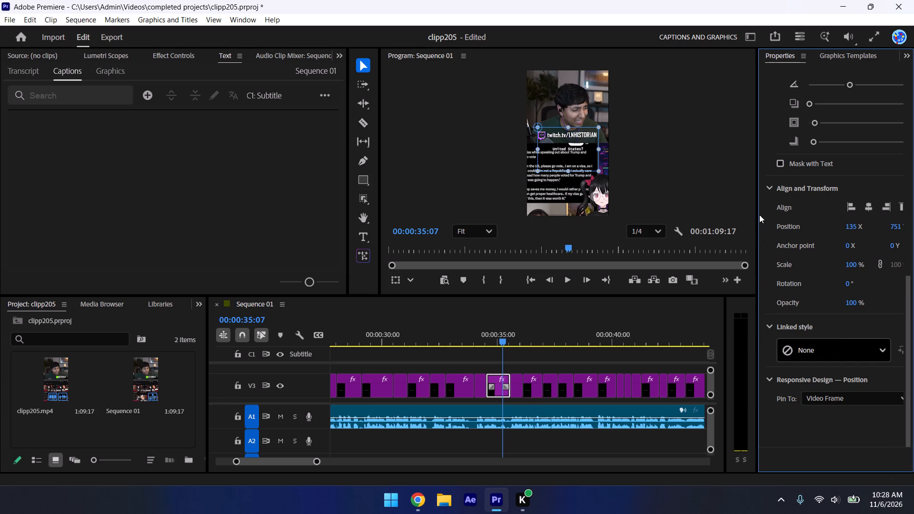
drag(756, 223, 703, 227)
click(888, 350)
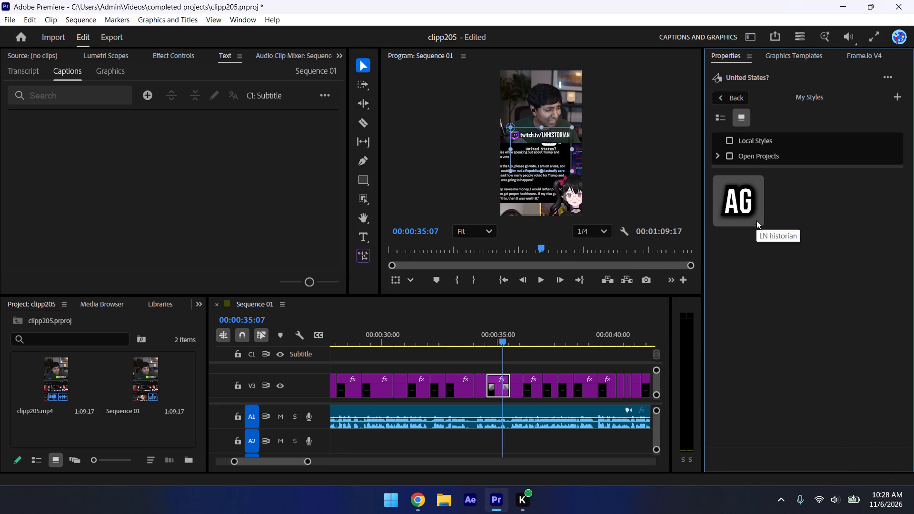
drag(730, 195, 96, 426)
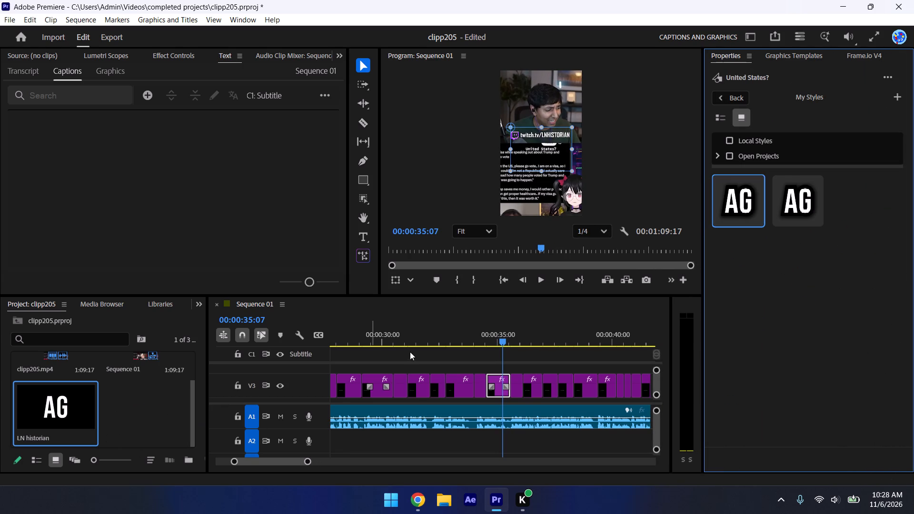
Apply the LN historian style from the project bin to all caption graphics on track V3.
drag(307, 460, 308, 461)
drag(308, 461, 487, 467)
drag(465, 360, 292, 397)
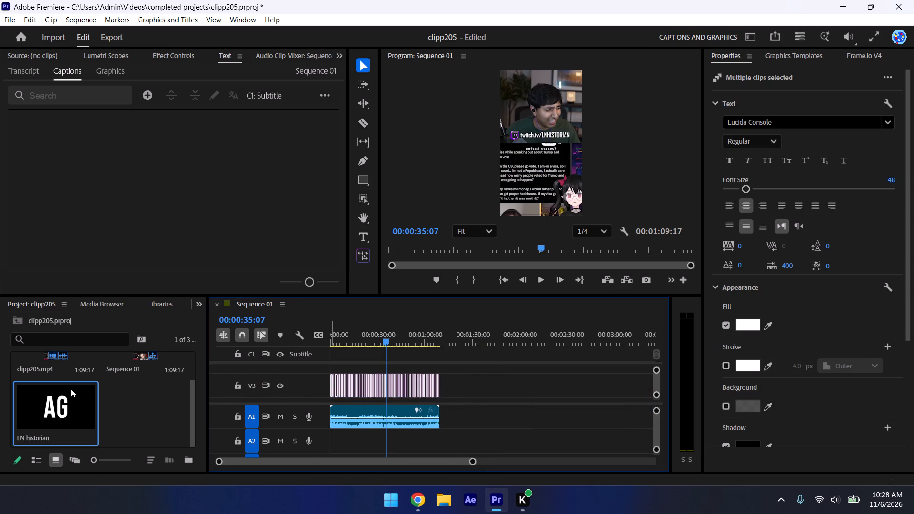
drag(50, 404, 365, 387)
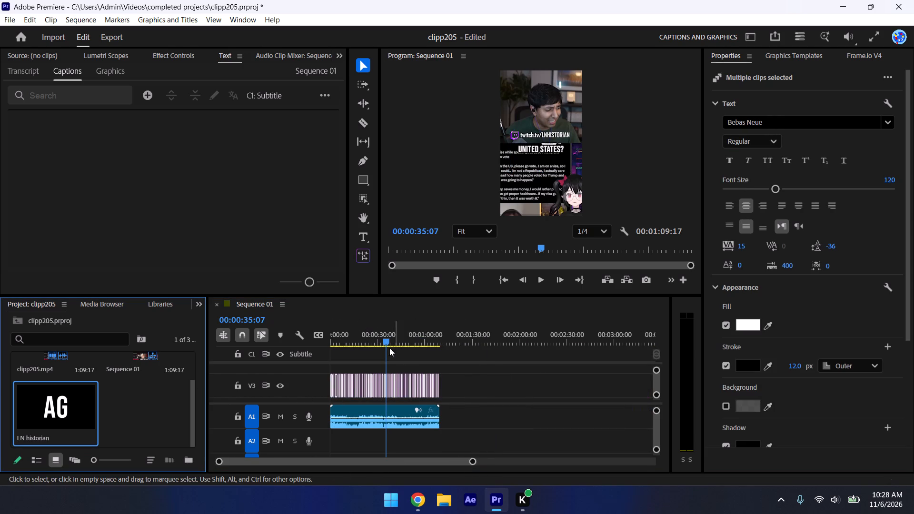
Play the opening of the sequence from the start to check the styled captions.
drag(381, 340, 180, 340)
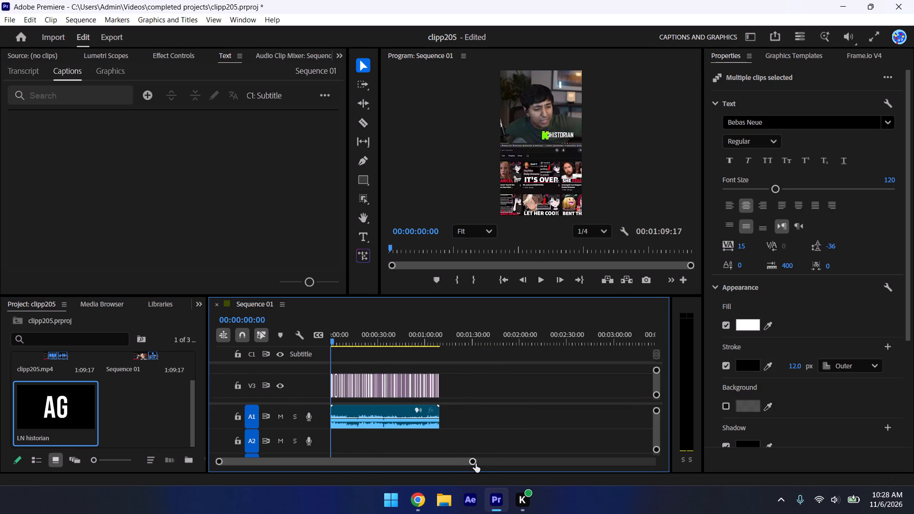
drag(472, 460, 368, 479)
key(space)
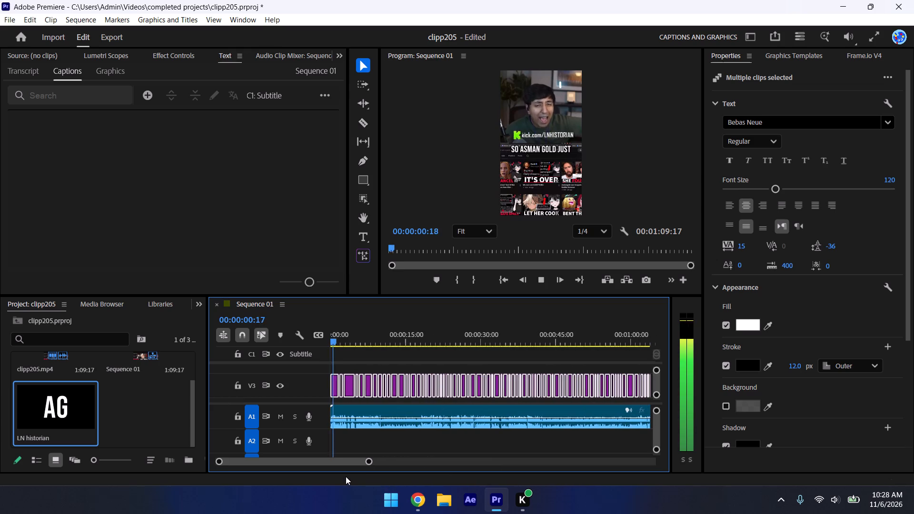
key(space)
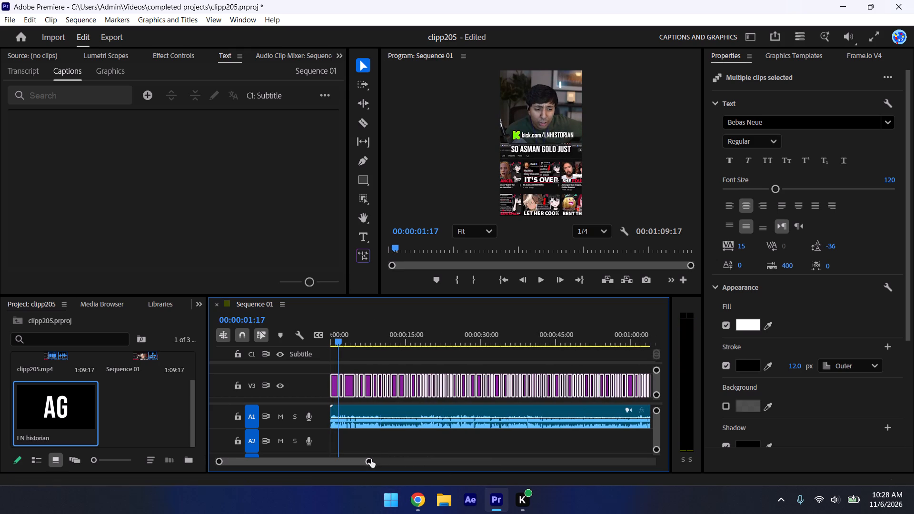
drag(369, 460, 273, 451)
Switch to Chrome and look up the streamer's name in YouTube's search suggestions using "asm".
click(413, 506)
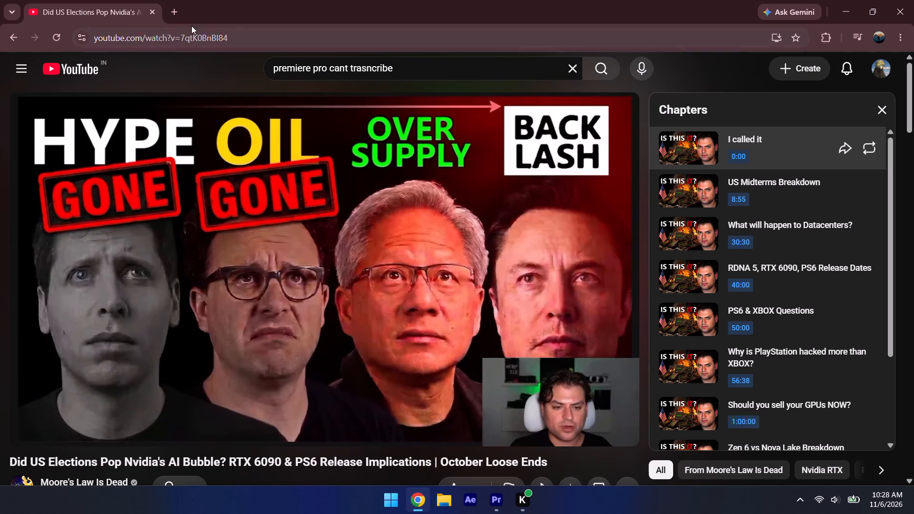
click(568, 71)
text(as)
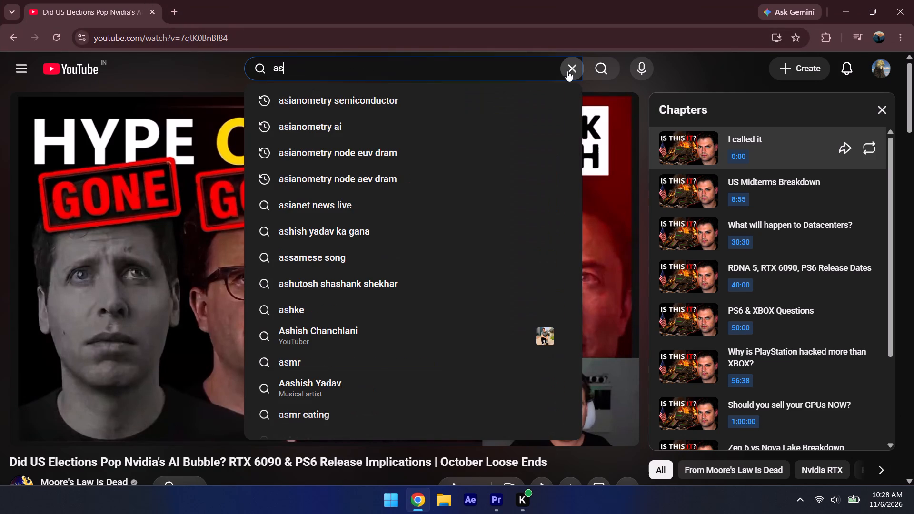
key(m)
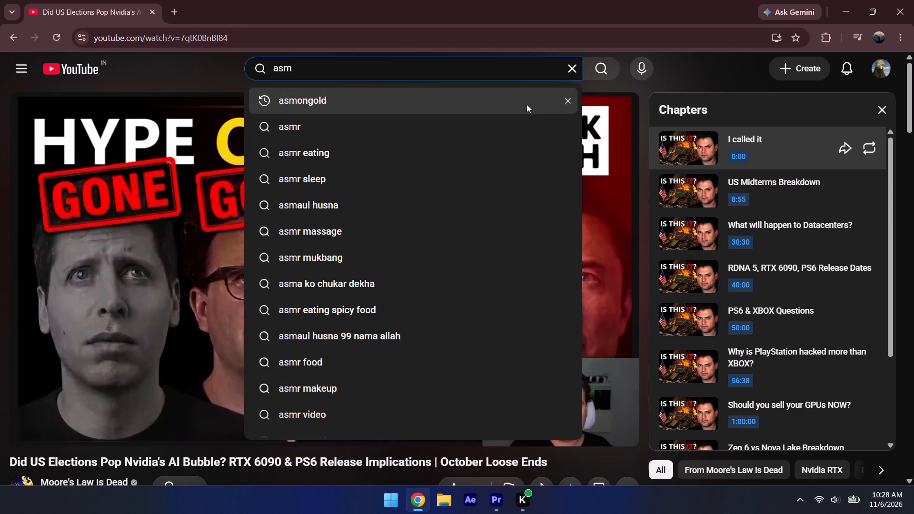
Search YouTube for "asmongold" in a new tab to check the name's spelling, and close that tab.
click(163, 3)
click(172, 9)
key(y)
click(162, 66)
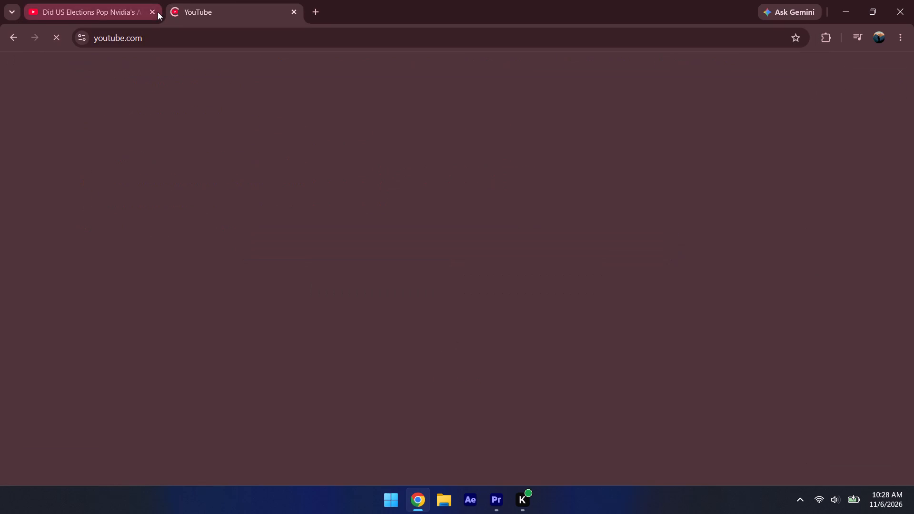
click(366, 71)
key(a)
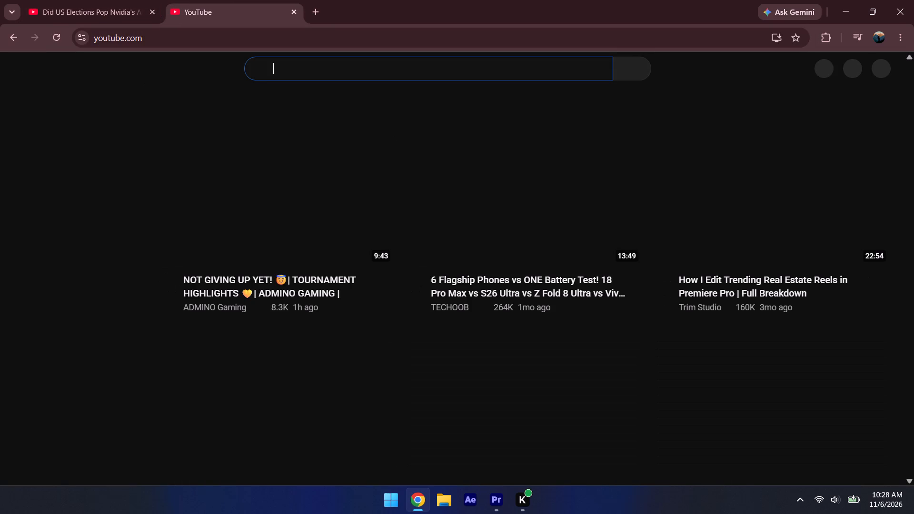
key(s)
key(m)
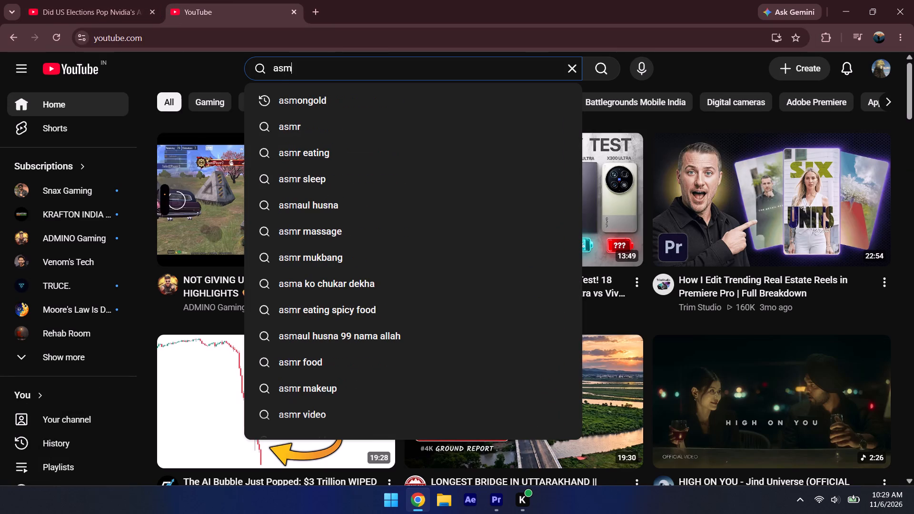
click(340, 107)
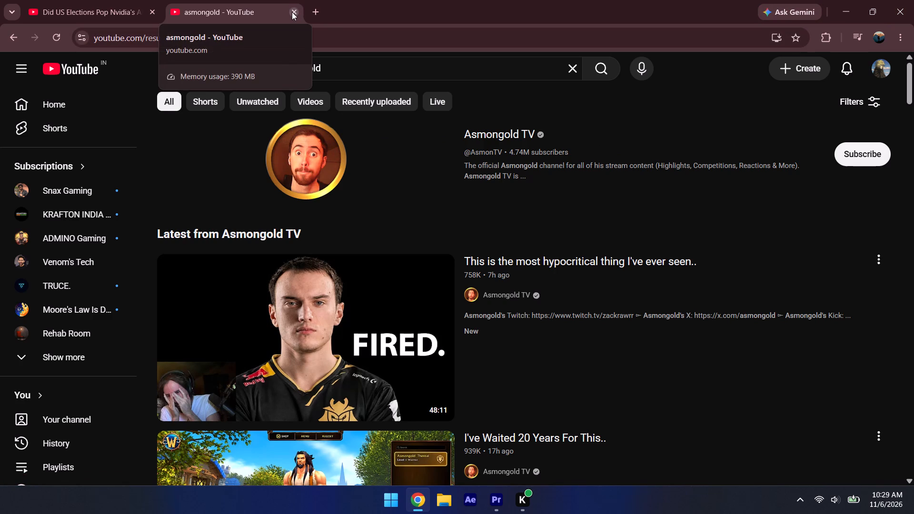
click(292, 12)
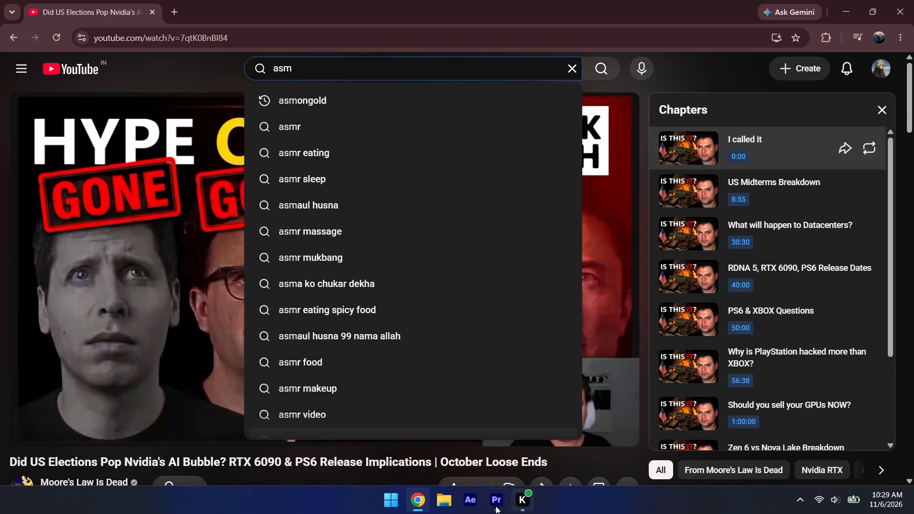
Switch to Premiere and correct "Asman Gold" to "Asmongold" in the first caption graphic.
click(485, 507)
click(499, 502)
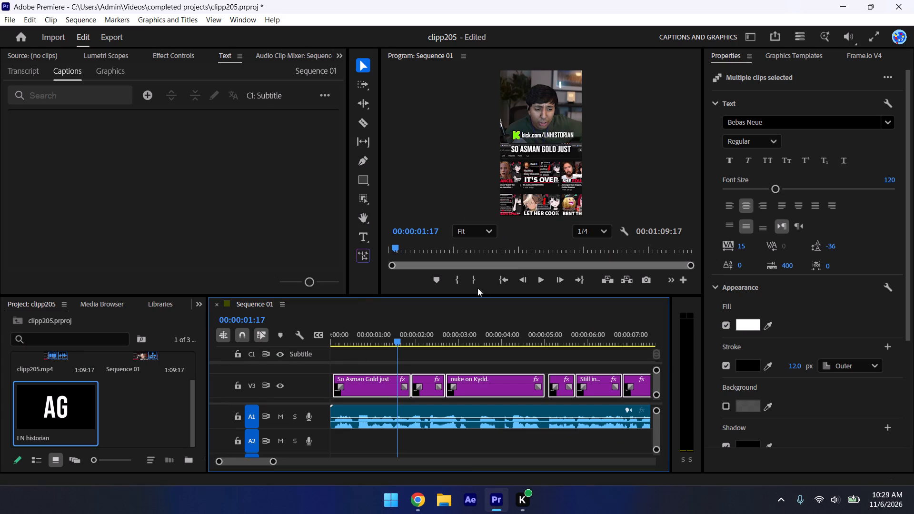
triple_click(541, 148)
click(539, 148)
click(539, 148)
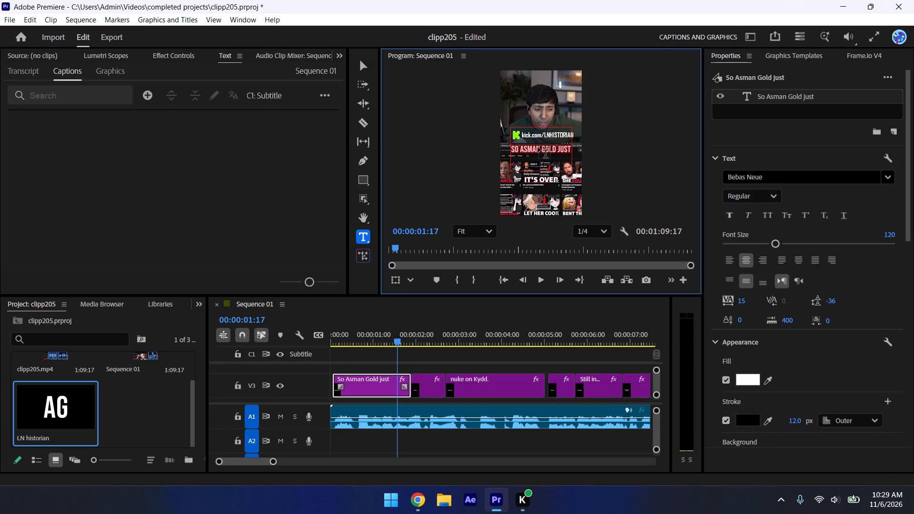
double_click(542, 148)
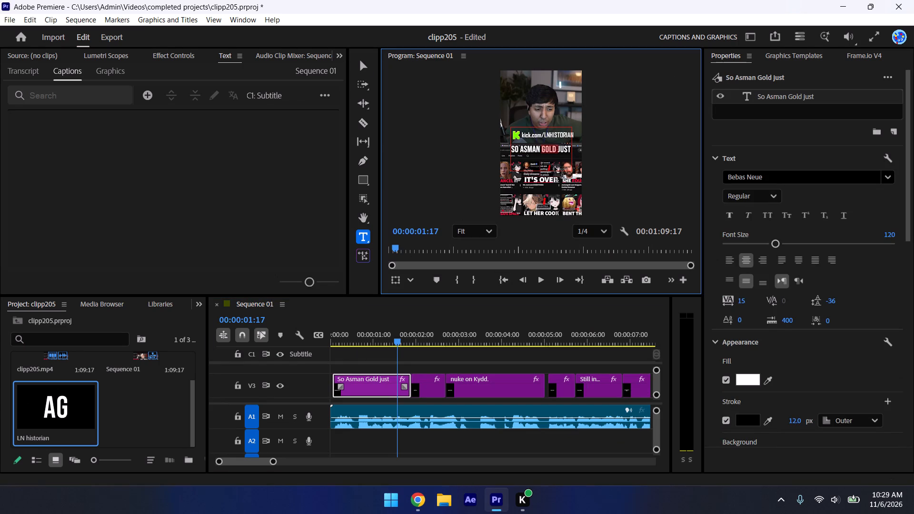
key(BackSpace)
key(BackSpace)
key(BackSpace)
key(BackSpace)
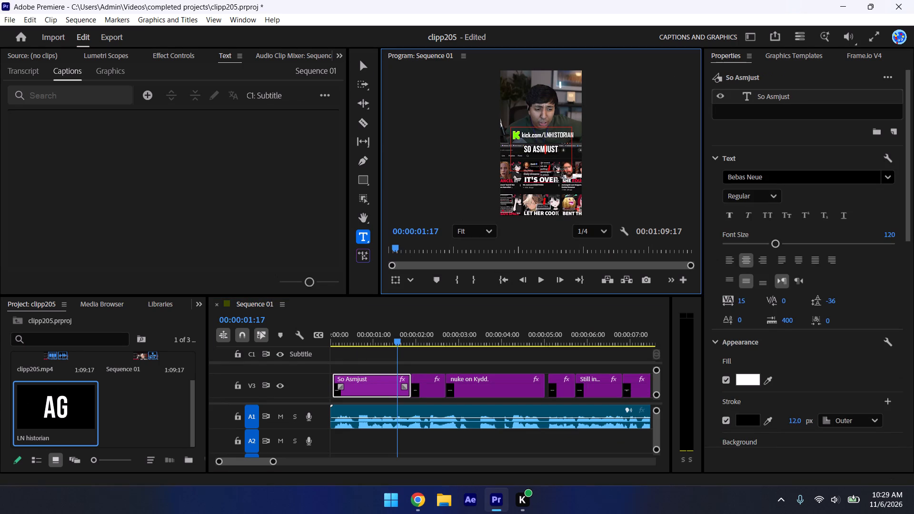
text(ongold)
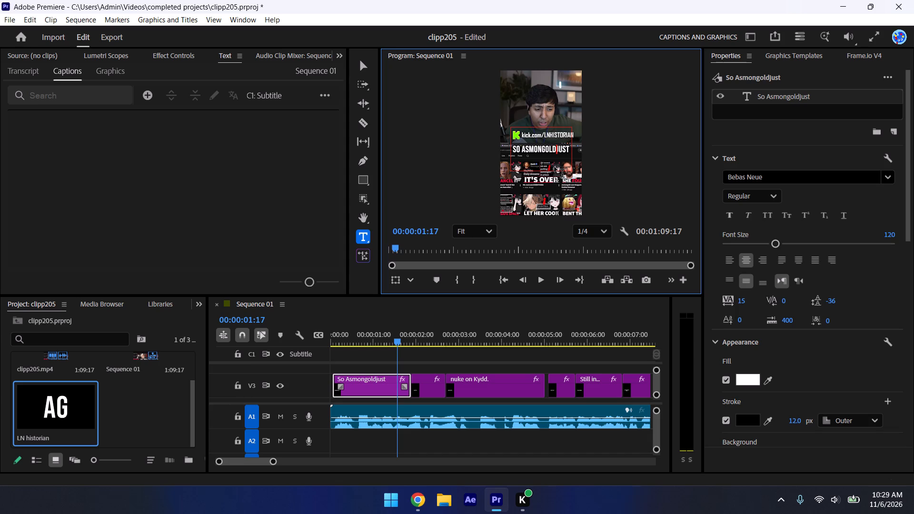
click(429, 362)
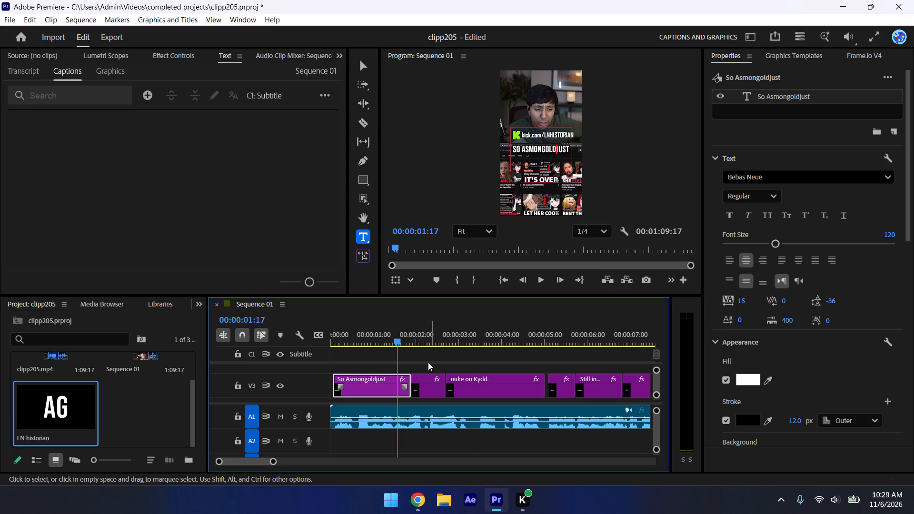
Play the section under the first caption graphic to check its corrected text.
key(space)
key(space)
click(389, 329)
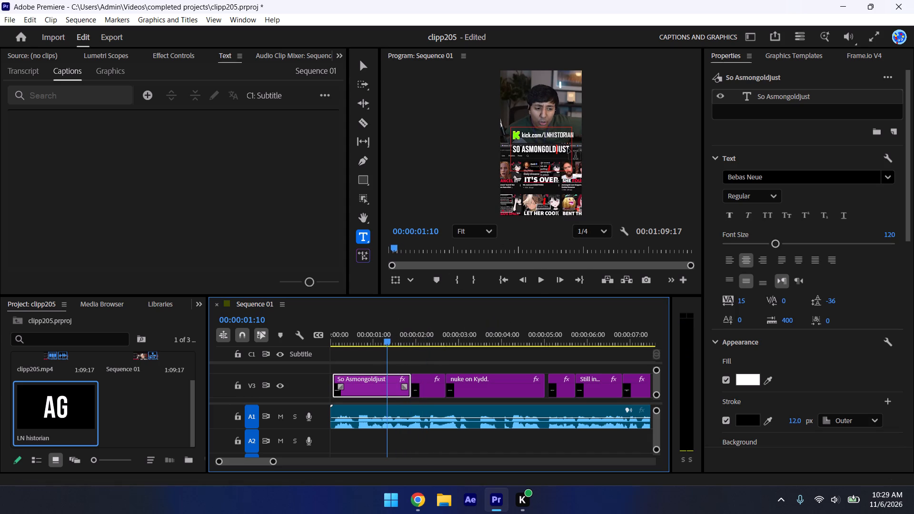
key(space)
key(space)
Insert a space between "Asmongold" and "just" in the first caption graphic.
click(556, 147)
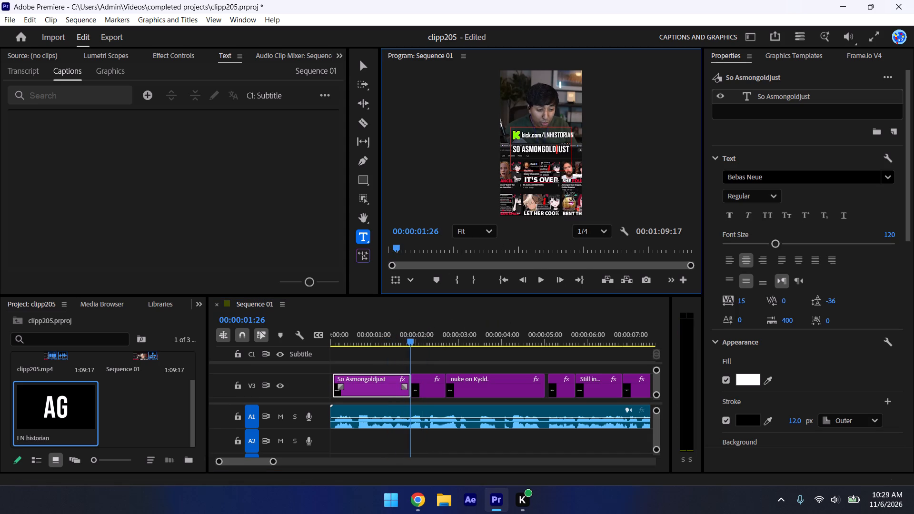
key(space)
click(416, 352)
Play the sequence from 00:00:01:09 into the "nuke on Kydd." caption to check the wording.
click(387, 326)
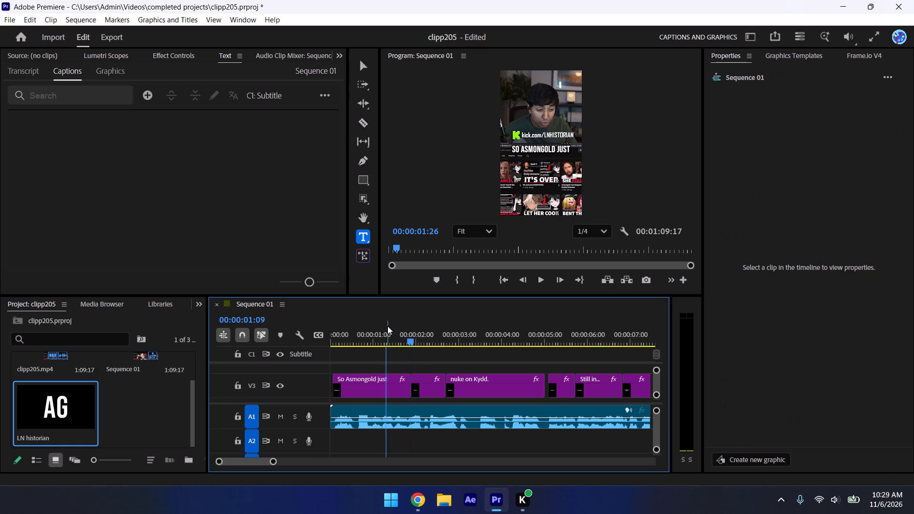
key(space)
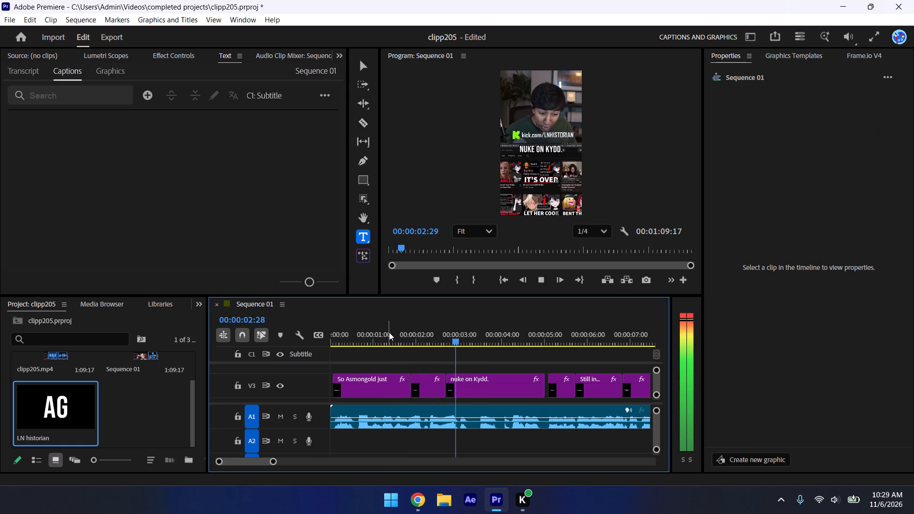
key(space)
scroll(530, 138, up, 20)
scroll(530, 138, up, 2)
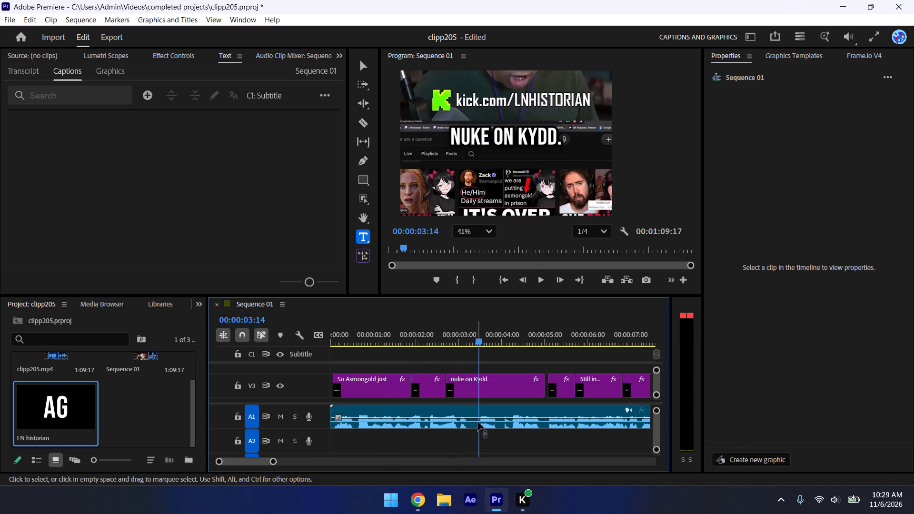
Switch to Chrome, search YouTube for "asmongold" in a new tab, and browse the Asmongold TV channel's videos.
click(419, 499)
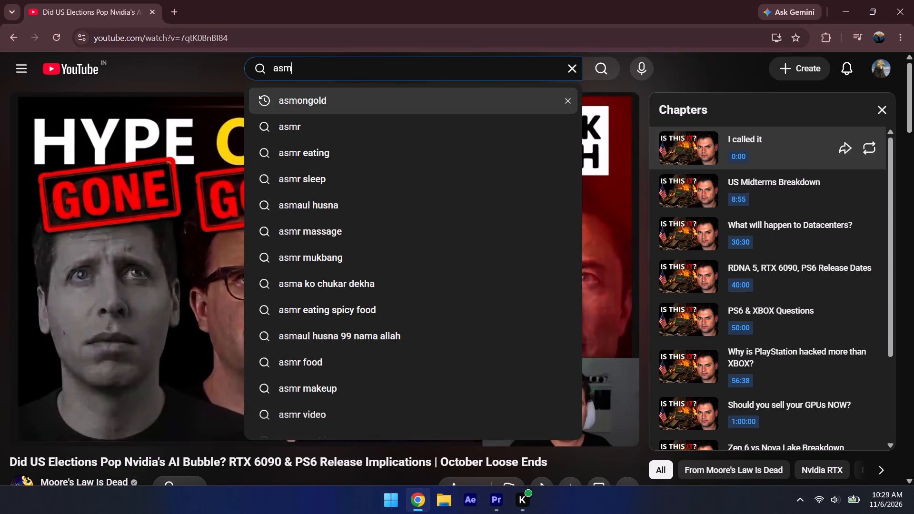
click(169, 18)
key(y)
click(161, 55)
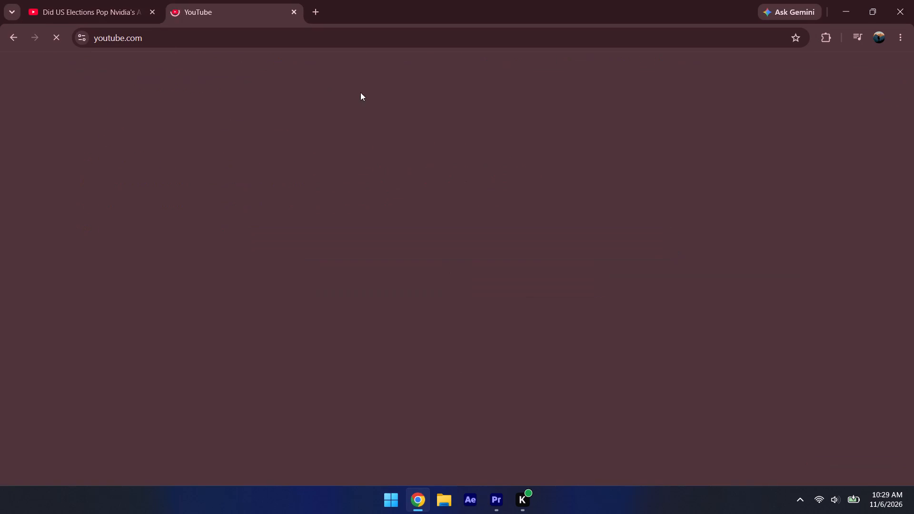
click(530, 73)
key(a)
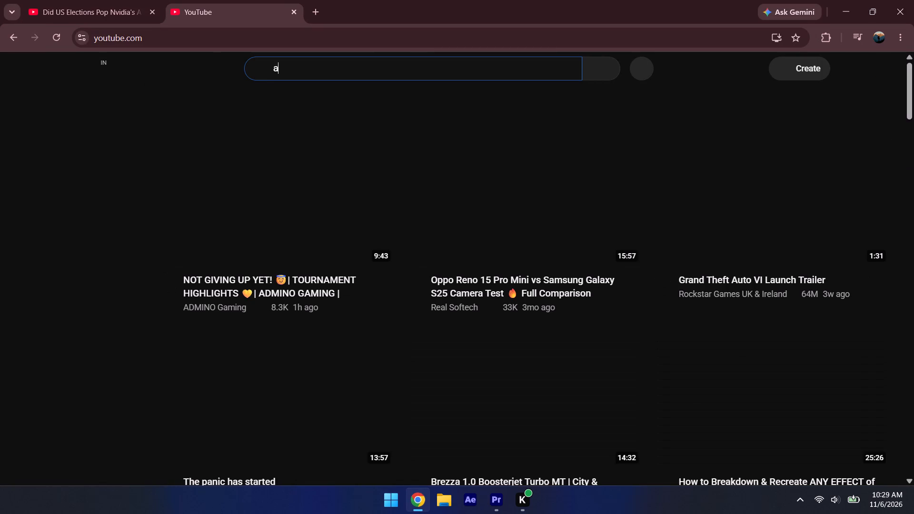
key(s)
click(306, 97)
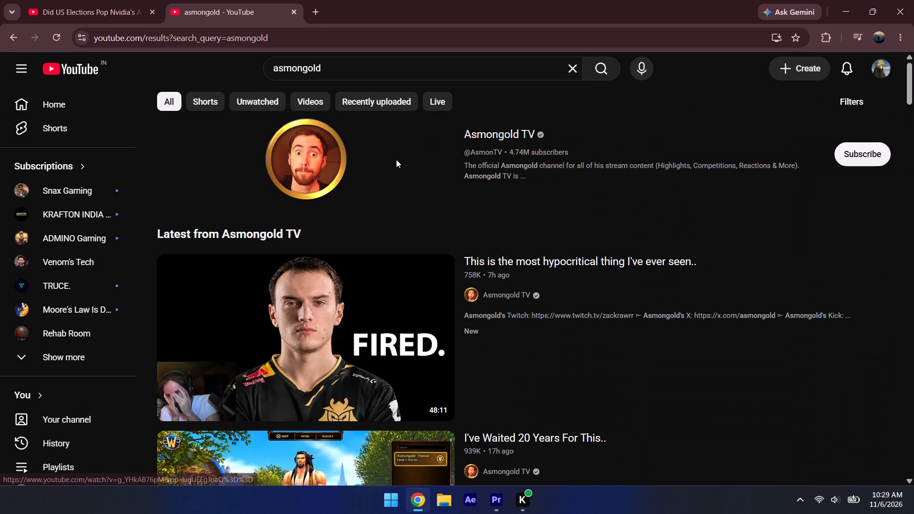
click(561, 158)
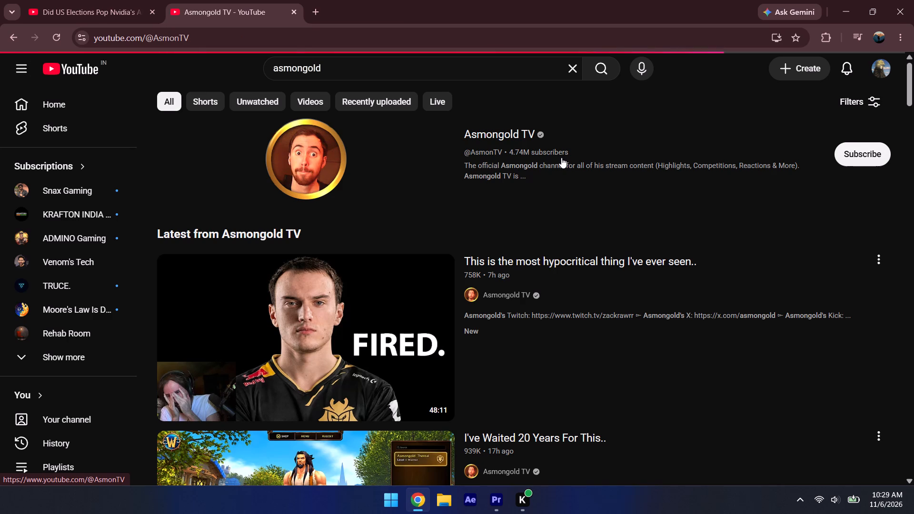
click(260, 335)
scroll(470, 281, down, 2)
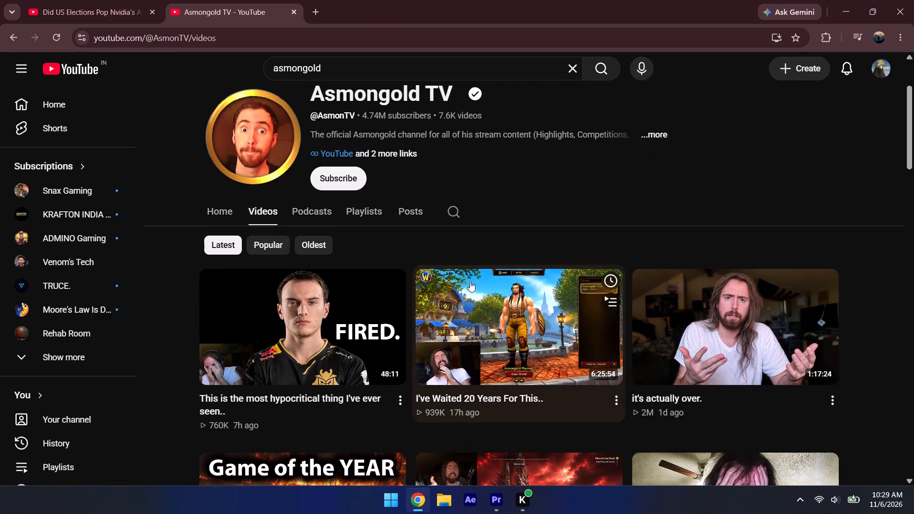
scroll(449, 439, down, 4)
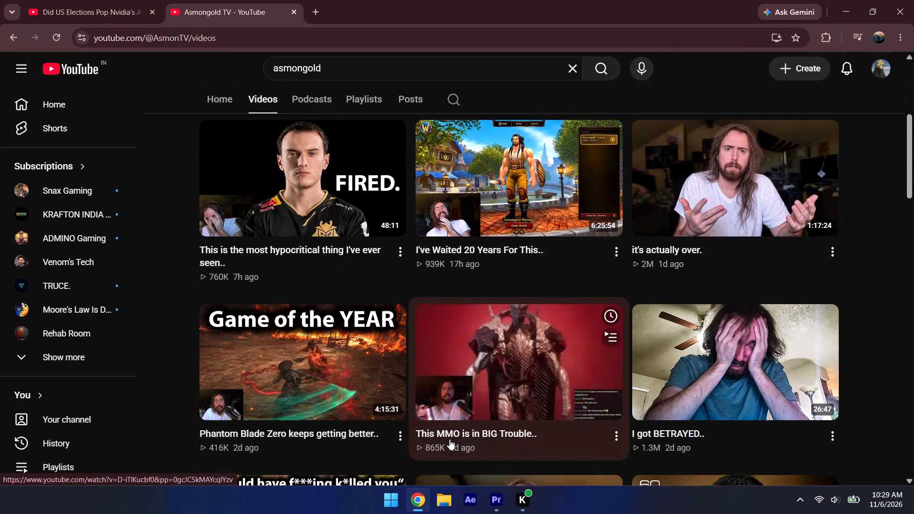
scroll(144, 356, down, 4)
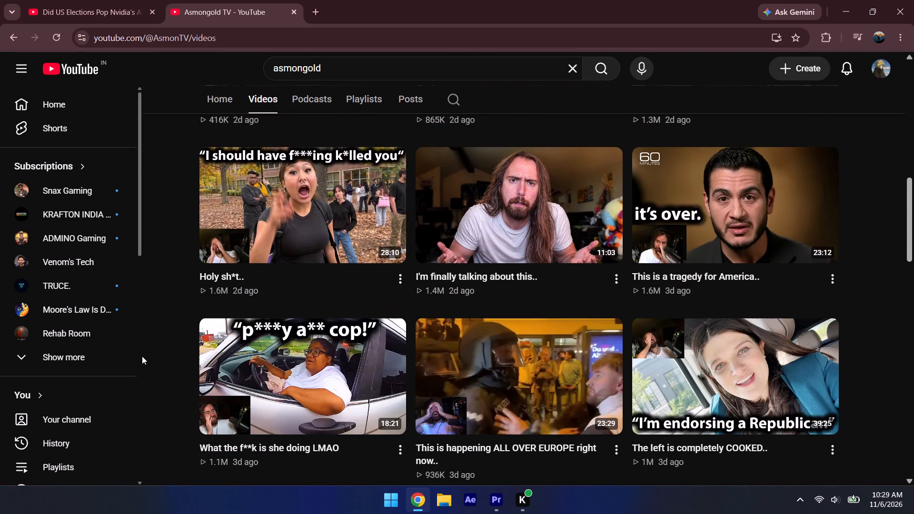
scroll(142, 356, up, 12)
scroll(467, 370, up, 12)
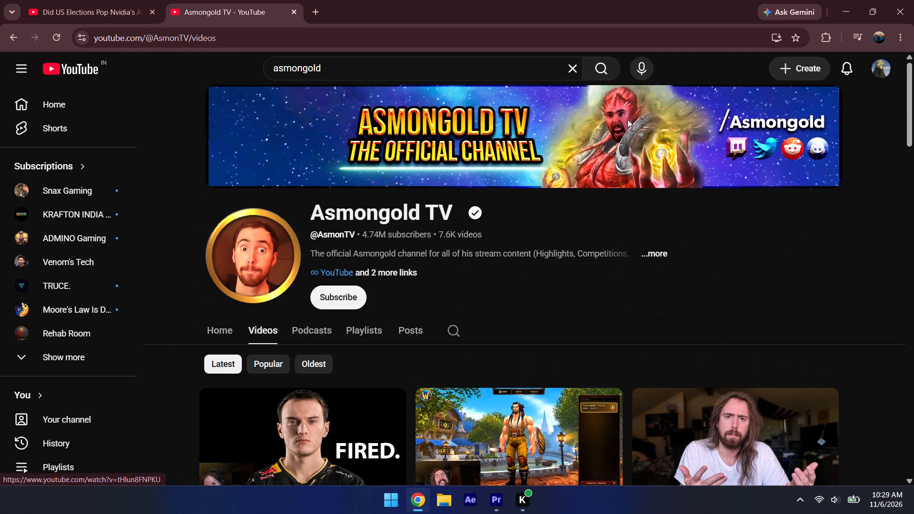
Search YouTube for "kylae valroant girl", look through the results for the second streamer's name, and close Chrome.
click(576, 69)
text(ky)
key(l)
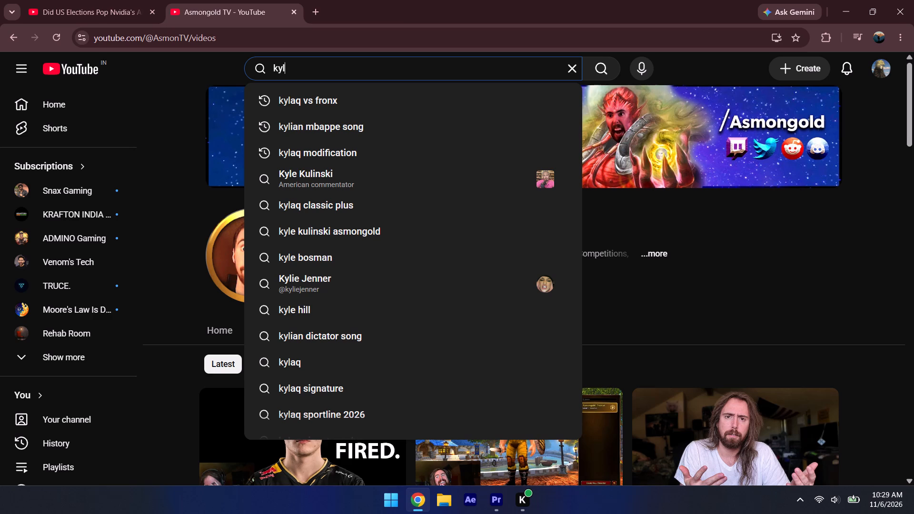
text(ae)
key(space)
key(v)
key(a)
key(l)
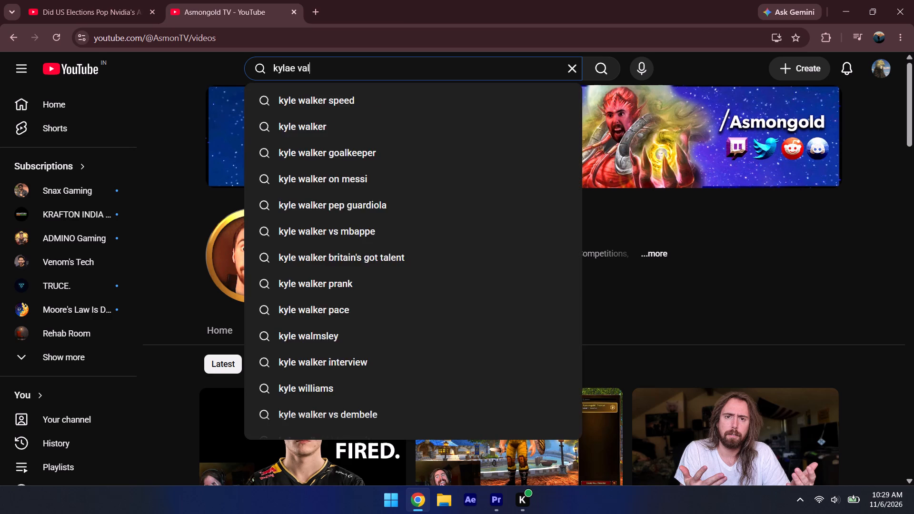
key(r)
key(o)
key(a)
key(n)
key(t)
key(space)
text(gir)
key(l)
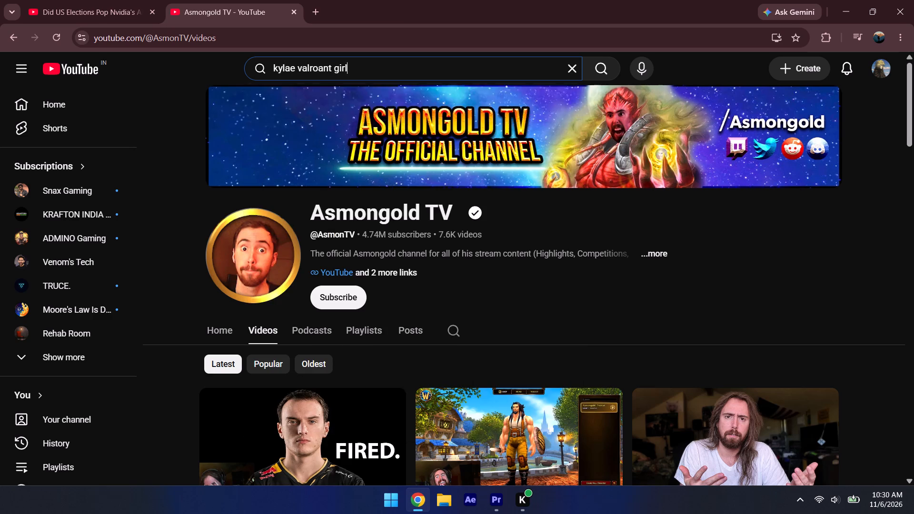
key(Return)
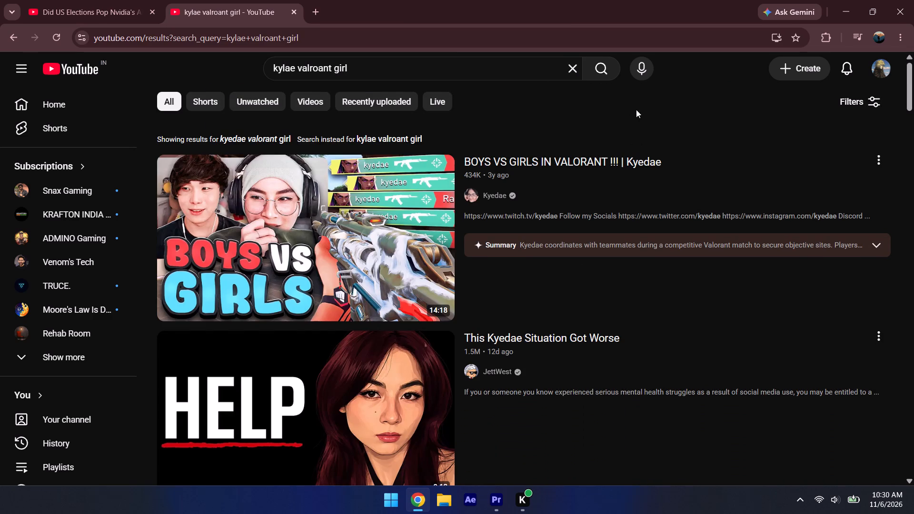
scroll(634, 111, down, 2)
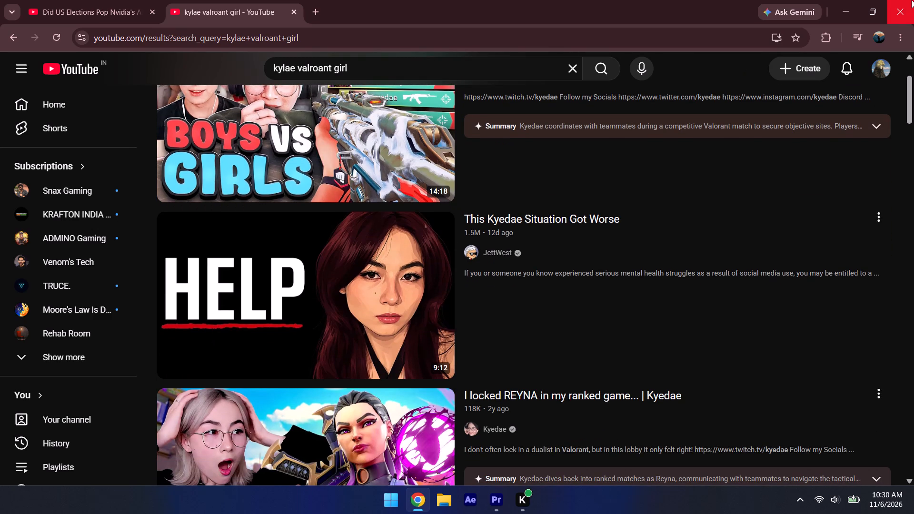
click(911, 0)
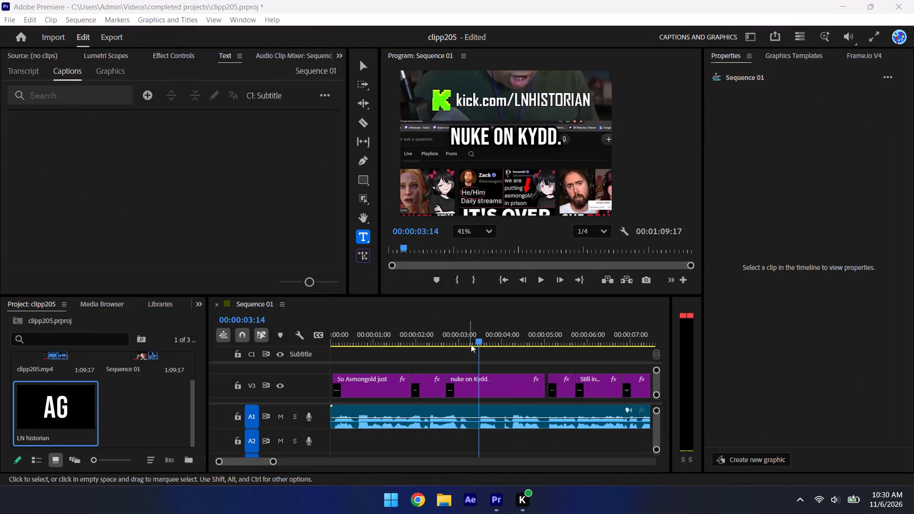
Correct the "nuke on Kydd." caption graphic in Premiere to read "nuke on Kyedae.".
click(537, 132)
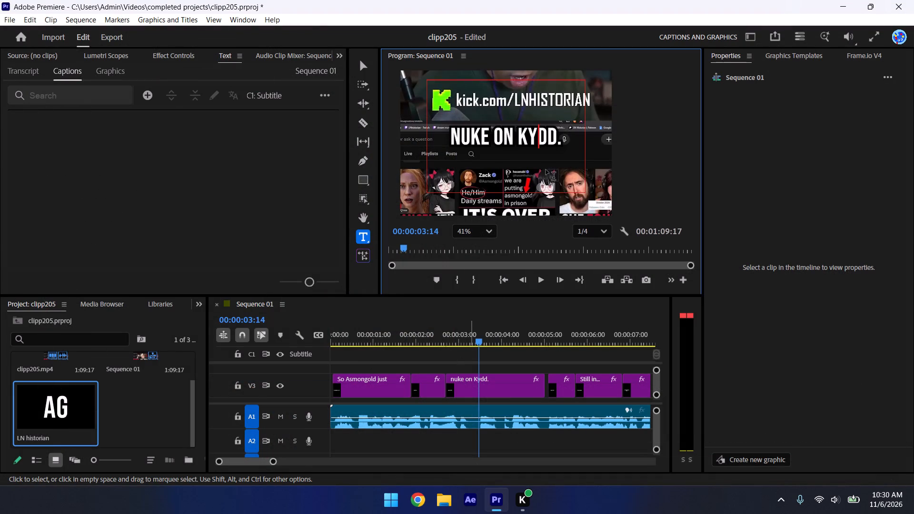
key(e)
click(551, 133)
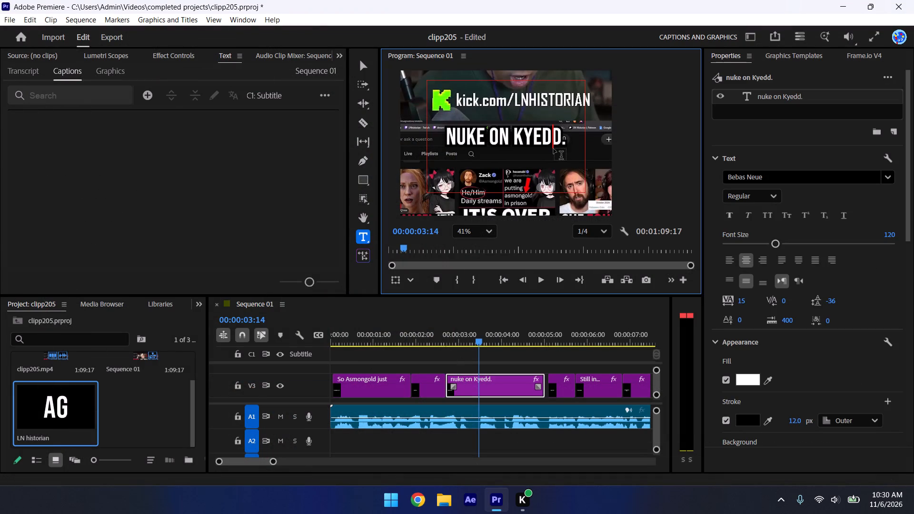
text(ae)
key(Right)
key(BackSpace)
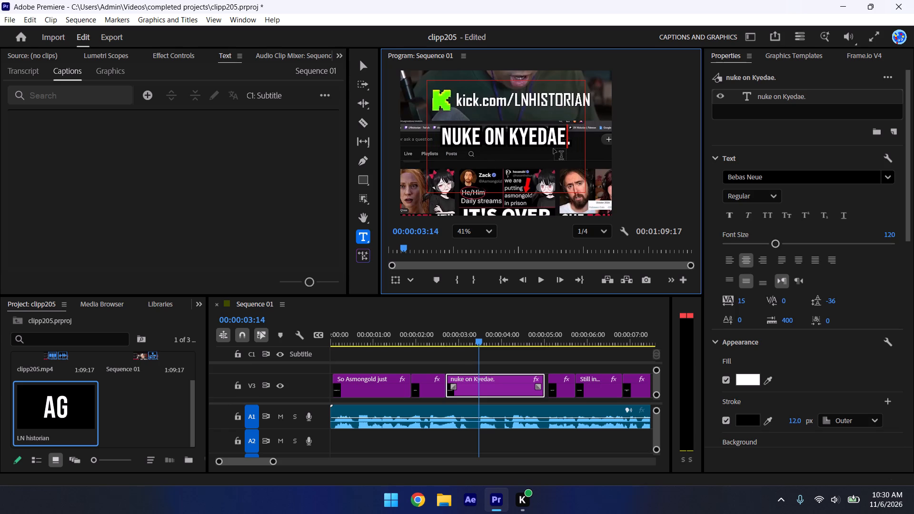
Switch to Chrome, search Google for Kyedae to check the streamer's name spelling, and close the browser.
click(421, 501)
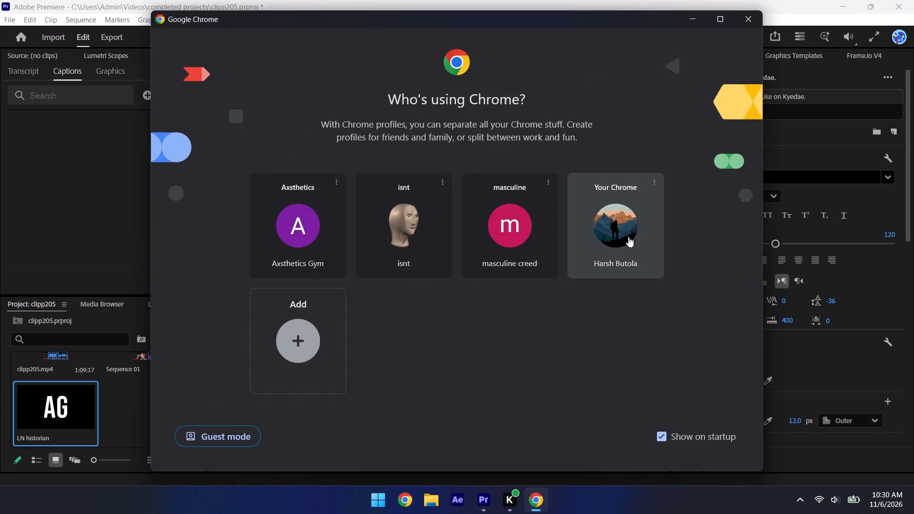
click(628, 237)
text(ky)
key(e)
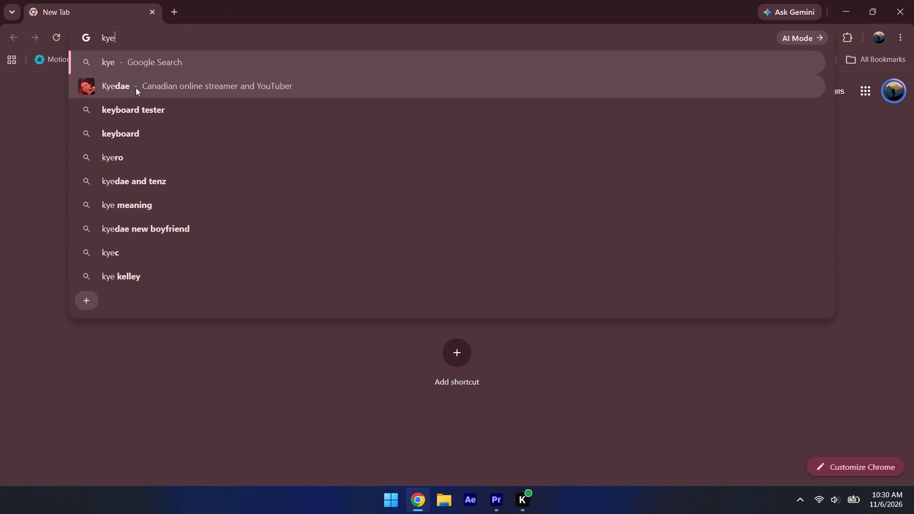
click(136, 88)
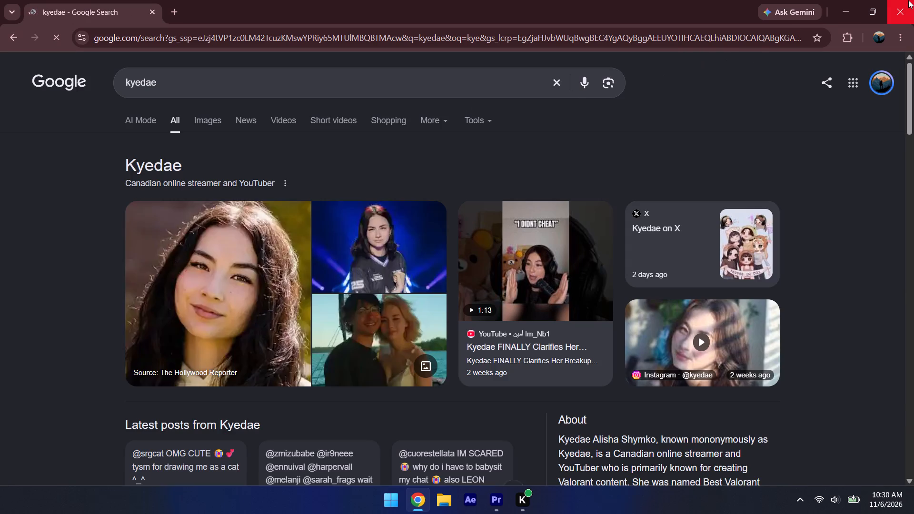
click(907, 0)
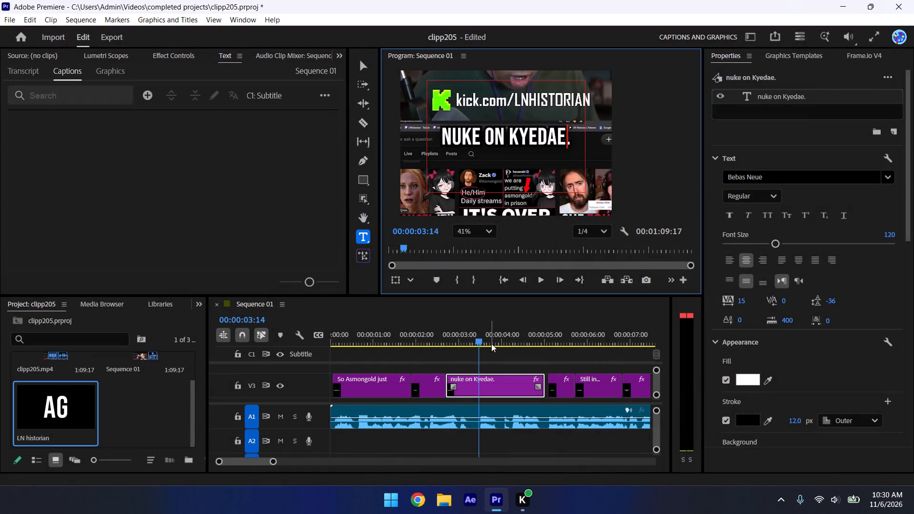
Play the sequence in Premiere from the "nuke on Kyedae." caption to about 00:00:19 to check the caption wording.
key(space)
key(BackSpace)
click(517, 352)
key(space)
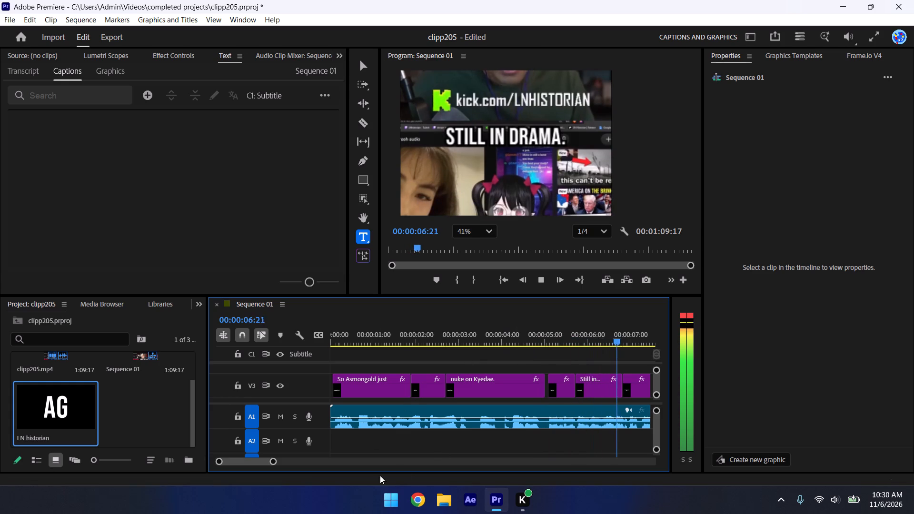
drag(276, 463, 289, 472)
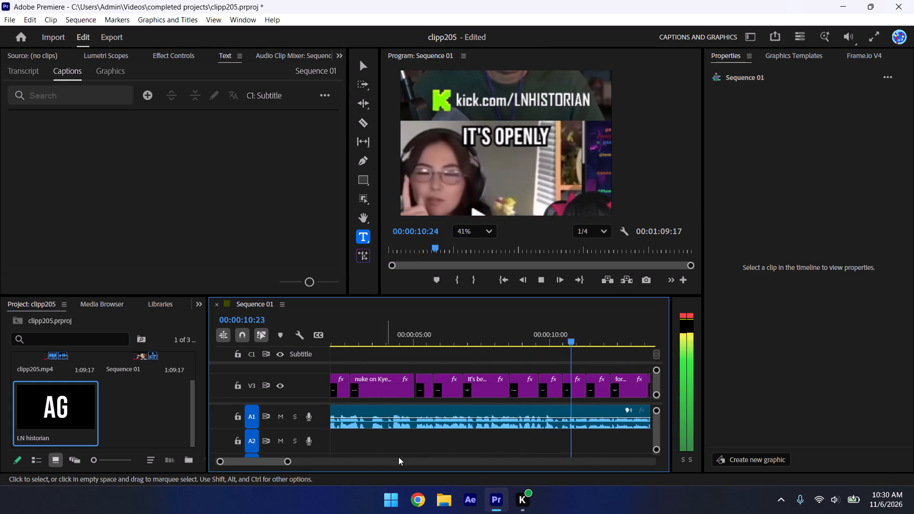
drag(285, 462, 380, 484)
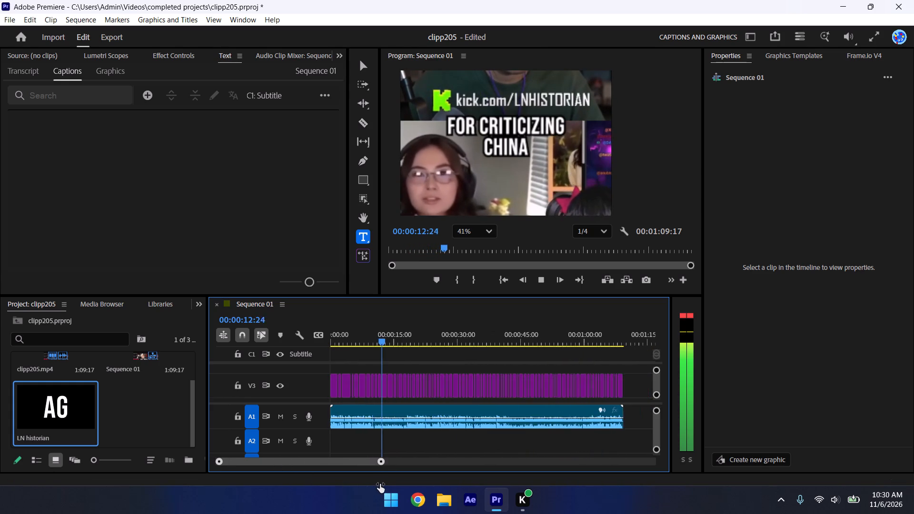
drag(380, 484, 371, 483)
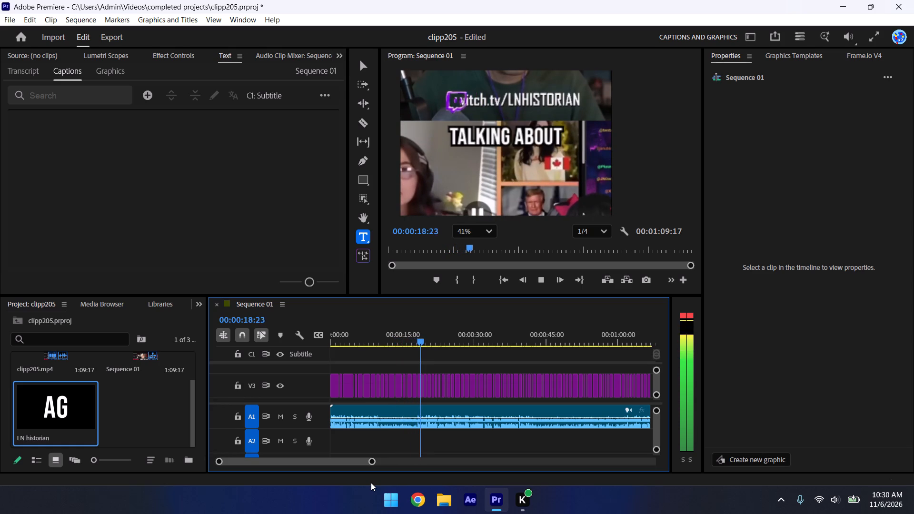
key(space)
Replay the "talking about" caption near 00:00:18 and insert "shit" before "about" in its text.
click(422, 342)
click(419, 336)
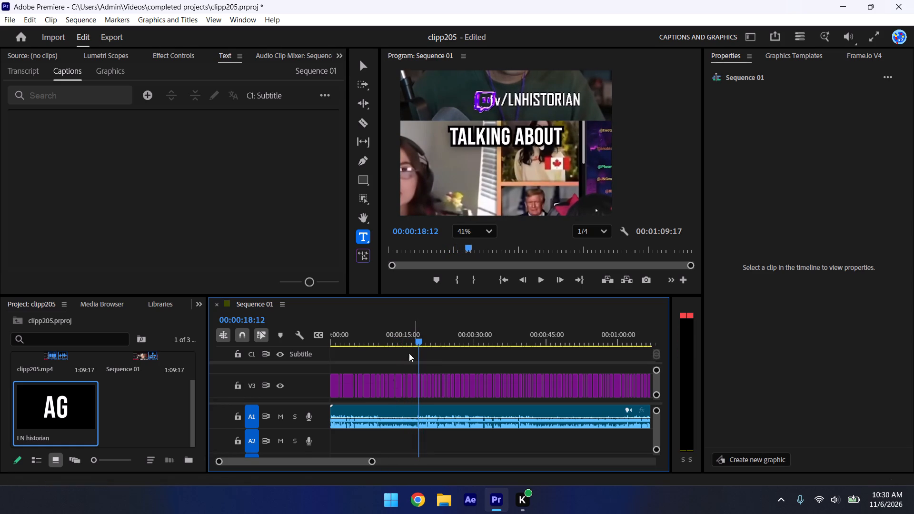
drag(373, 458, 300, 441)
key(space)
key(space)
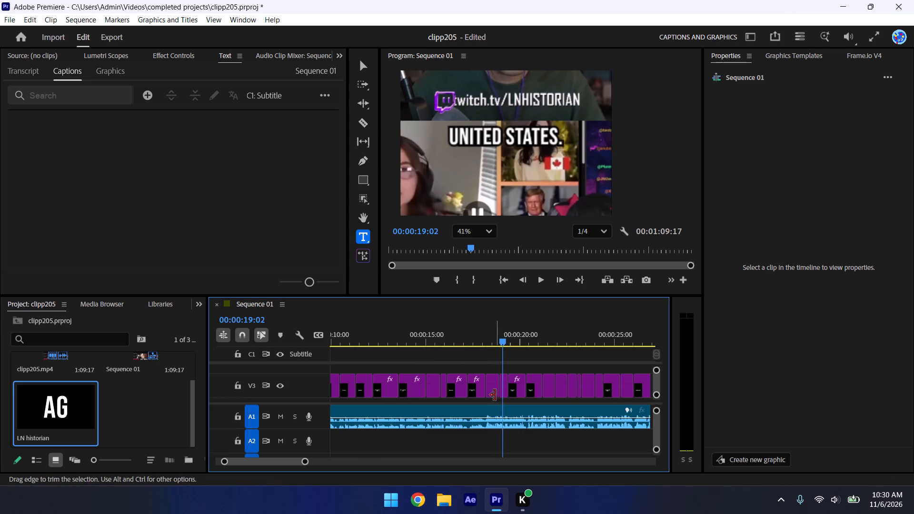
click(485, 323)
key(space)
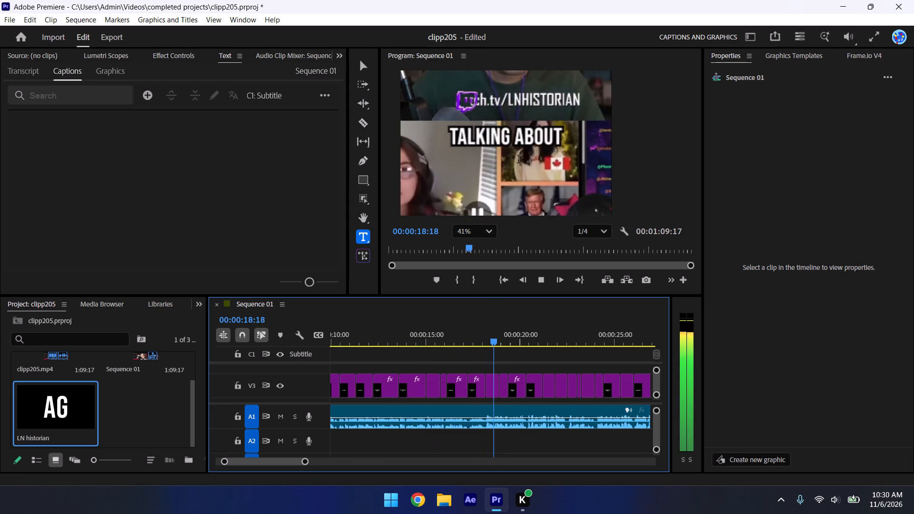
key(space)
click(517, 134)
text(shot)
key(space)
key(BackSpace)
key(BackSpace)
key(BackSpace)
text(it)
key(space)
Play on from the edited caption to 00:00:31:04, replaying the "I can't believe people" part, to check the wording.
click(516, 356)
key(space)
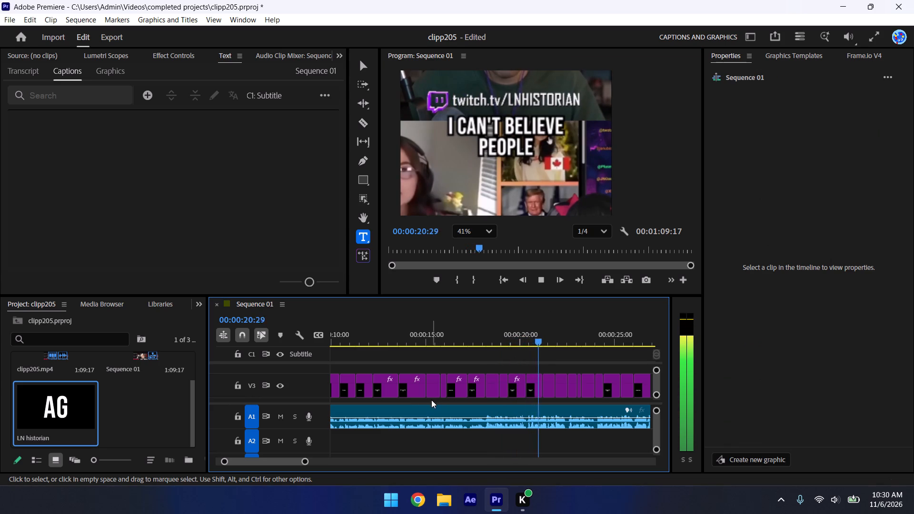
key(space)
click(531, 340)
key(space)
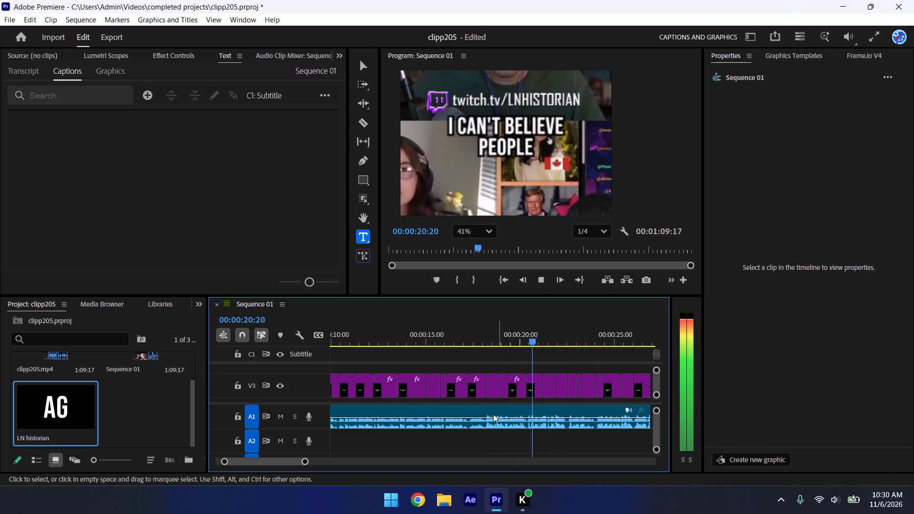
drag(304, 460, 300, 460)
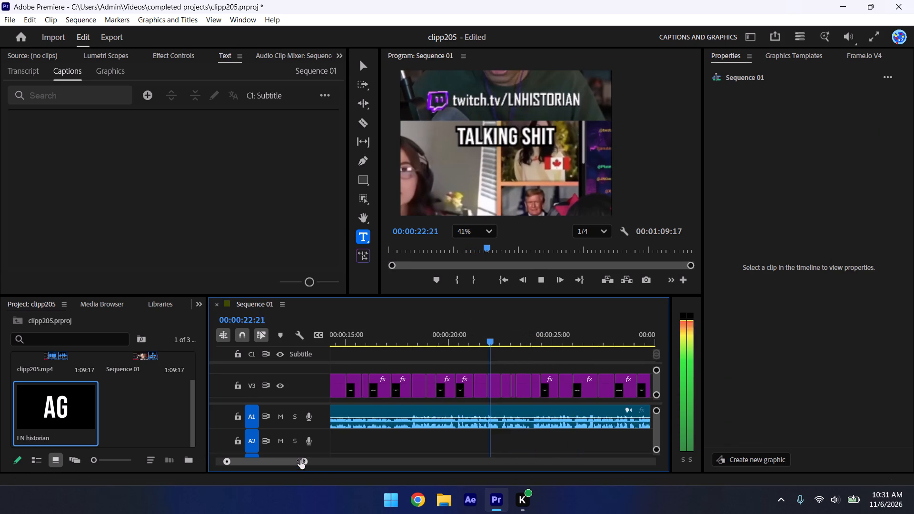
drag(300, 460, 339, 479)
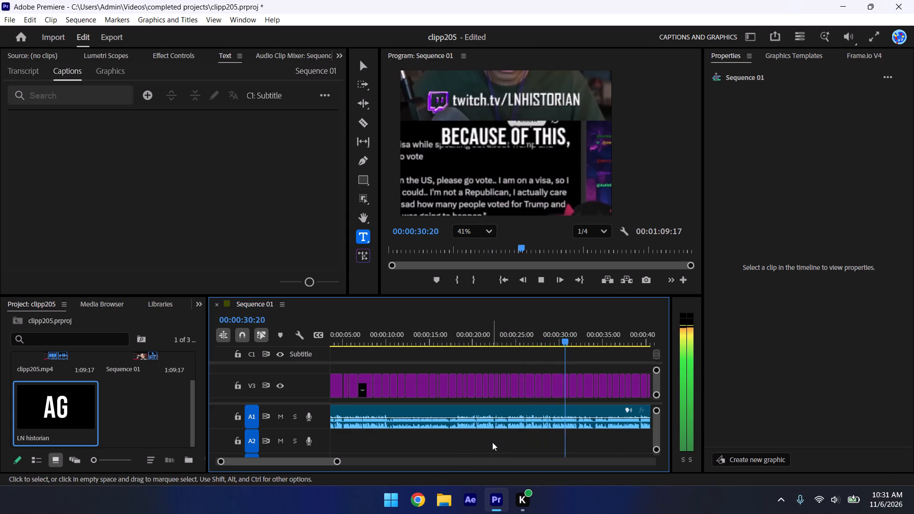
key(space)
Play the sequence from 00:00:31:04 to 00:01:08:11 to check the remaining captions against the audio.
drag(339, 459, 440, 447)
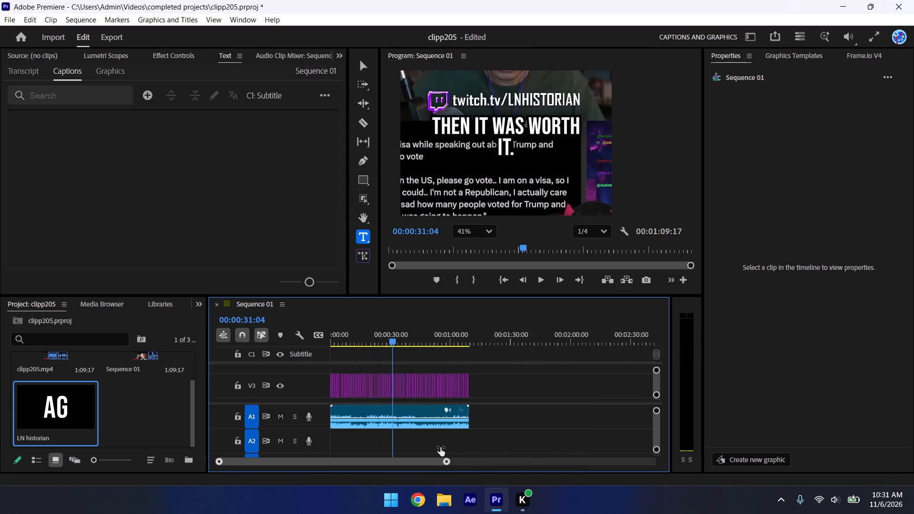
drag(440, 447, 383, 443)
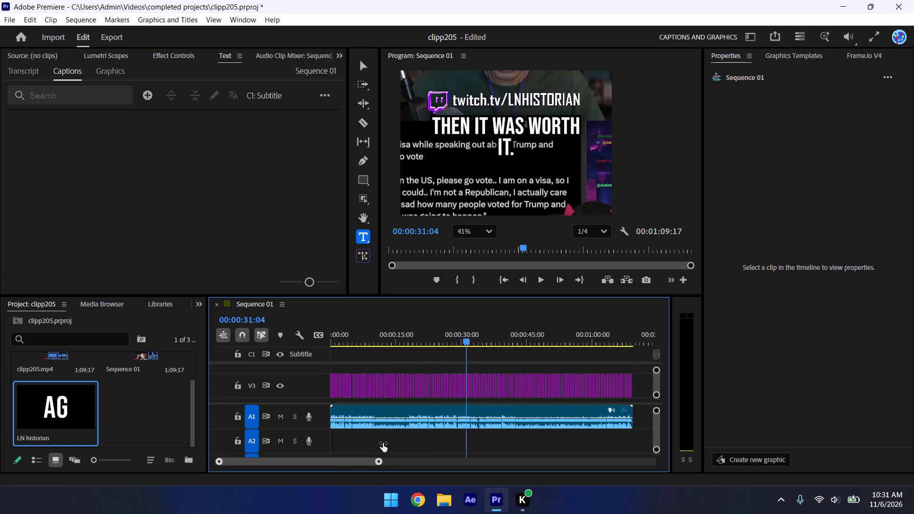
drag(383, 443, 383, 444)
key(space)
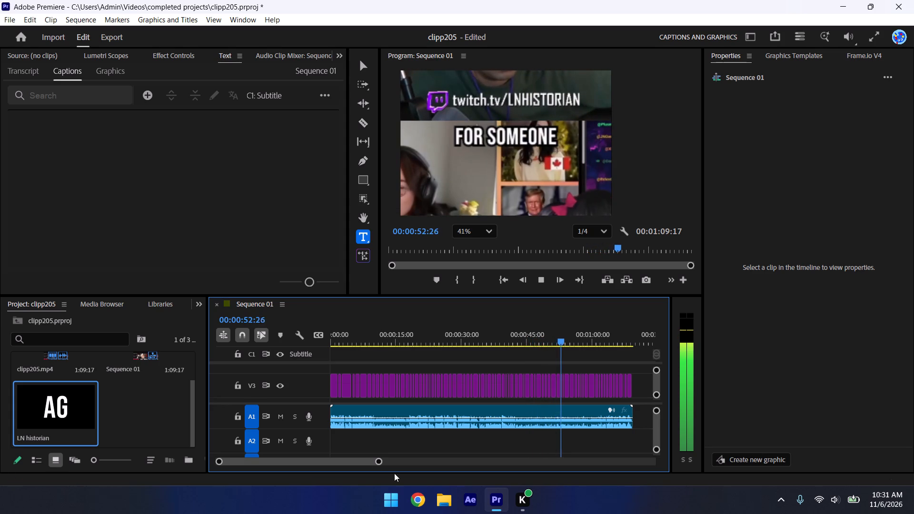
drag(380, 462, 393, 485)
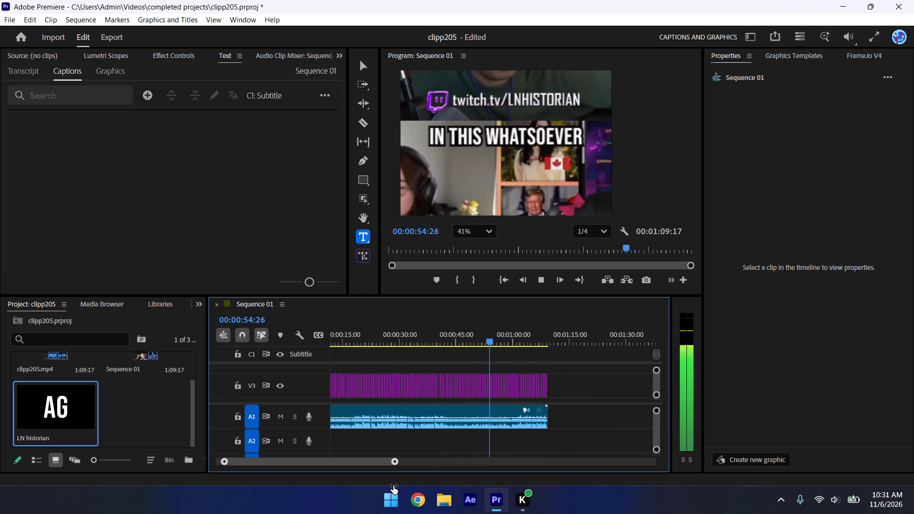
drag(393, 485, 351, 491)
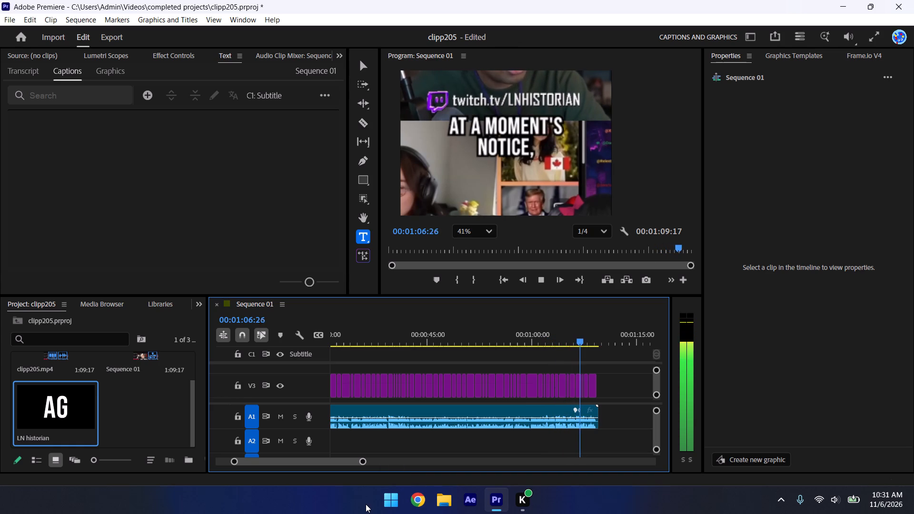
key(space)
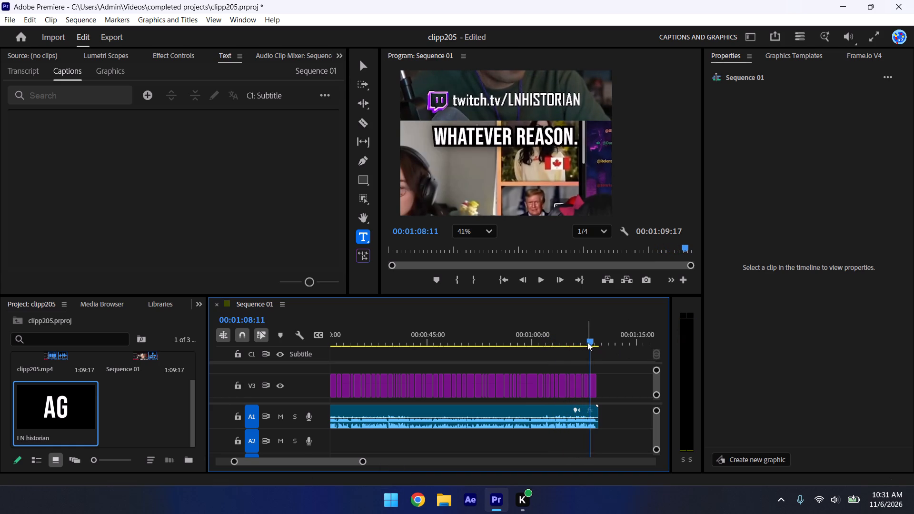
Correct the "depart for" caption at 00:01:07:22 to read "deport her for".
click(582, 335)
key(space)
key(space)
click(494, 131)
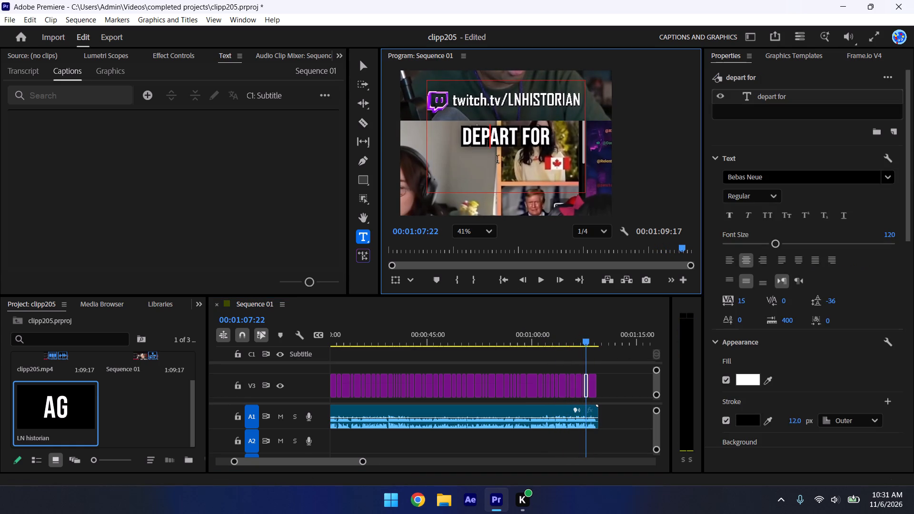
key(Right)
key(BackSpace)
key(p)
key(BackSpace)
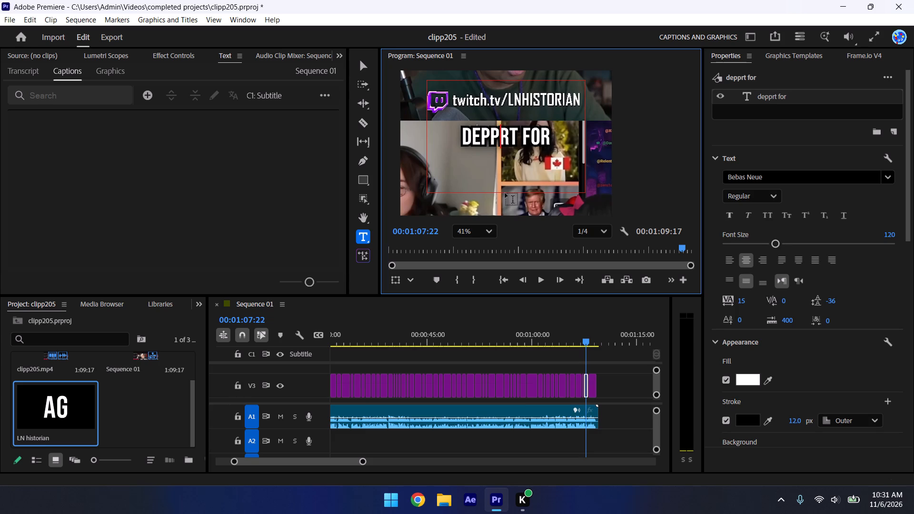
key(o)
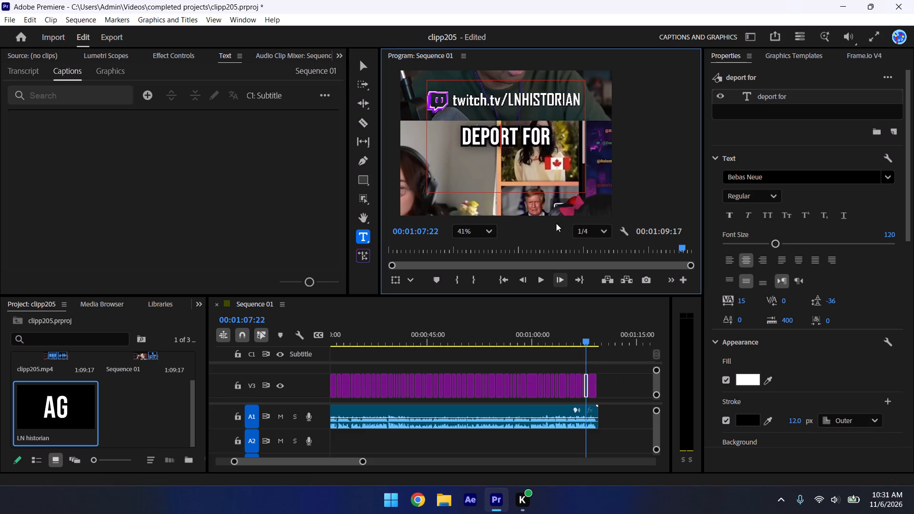
click(522, 141)
text(her)
key(space)
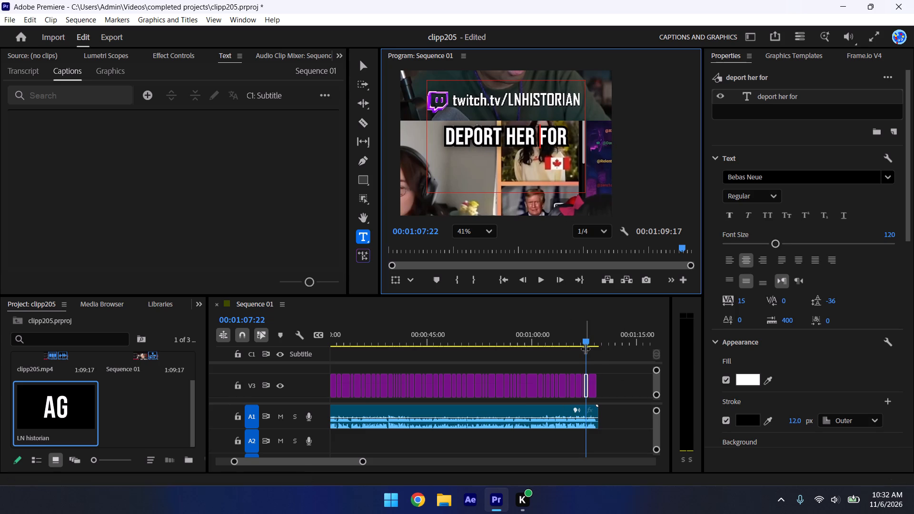
Play to the end of the sequence and mark the Out point on the last frame, 00:01:09:16.
click(585, 349)
key(space)
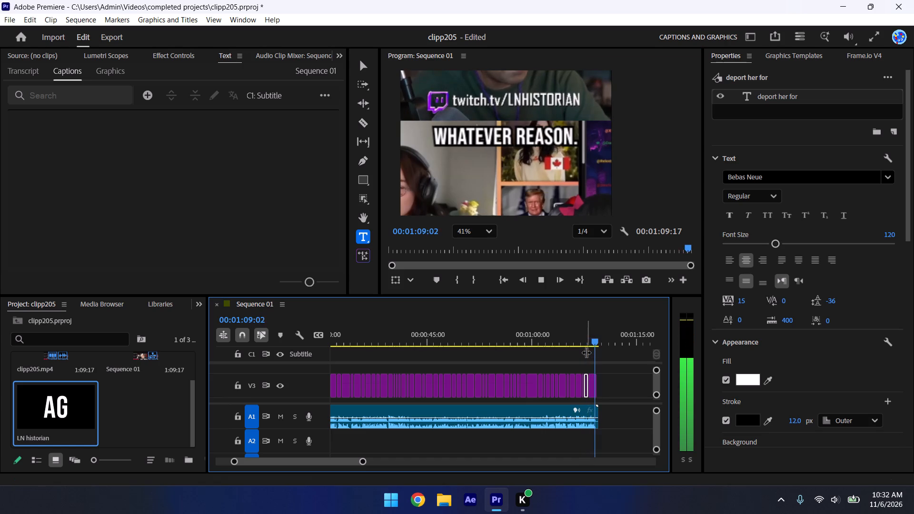
drag(364, 459, 338, 465)
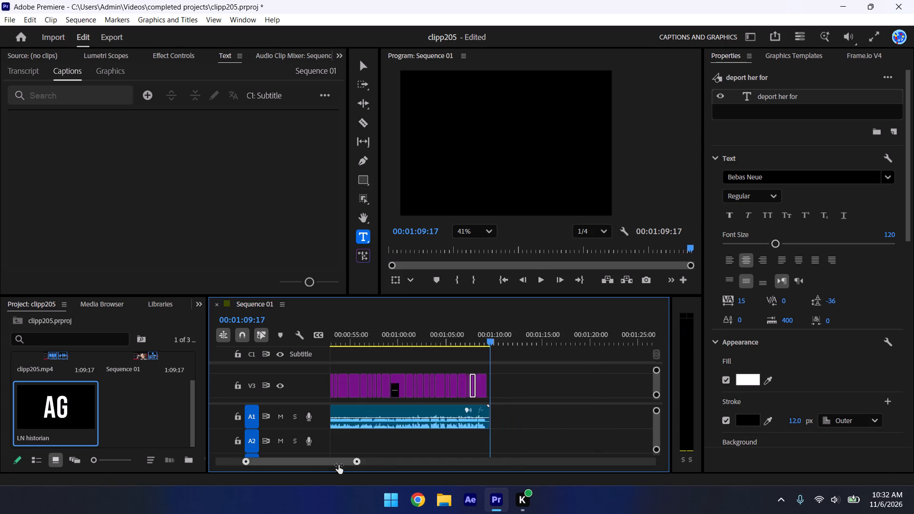
drag(338, 465, 189, 468)
key(Left)
key(o)
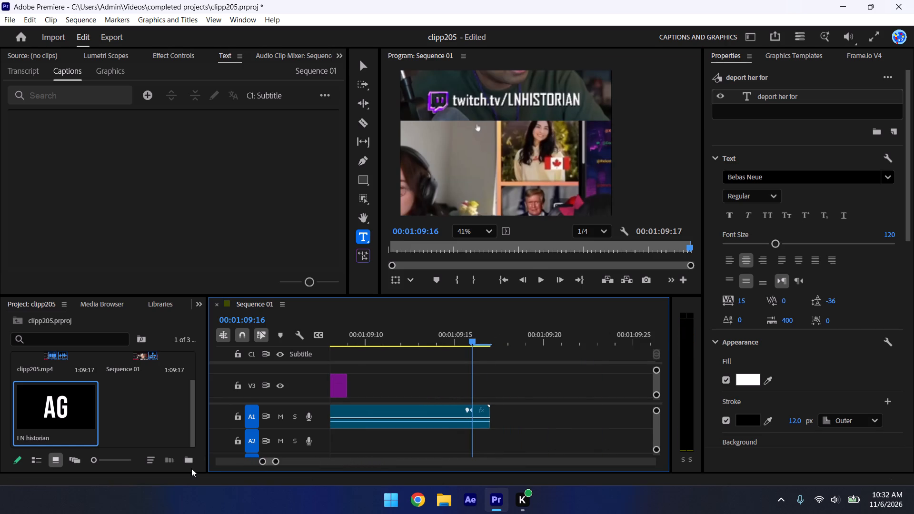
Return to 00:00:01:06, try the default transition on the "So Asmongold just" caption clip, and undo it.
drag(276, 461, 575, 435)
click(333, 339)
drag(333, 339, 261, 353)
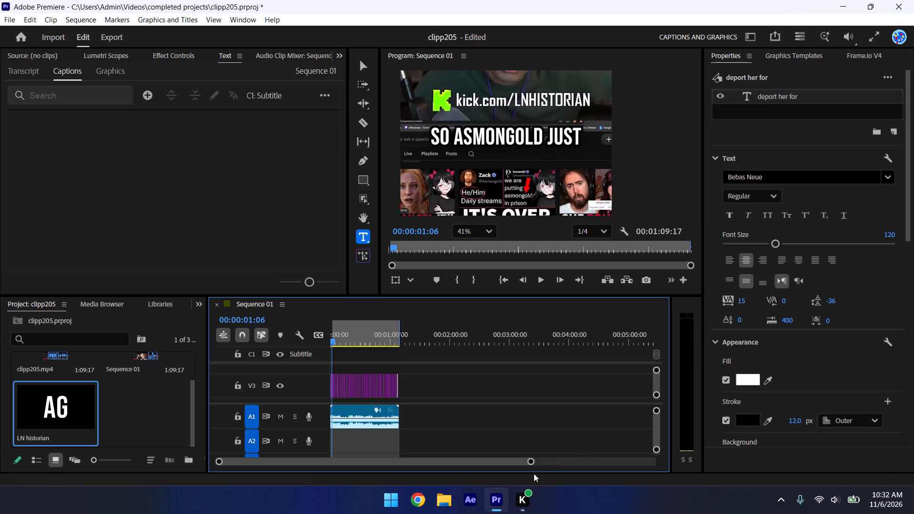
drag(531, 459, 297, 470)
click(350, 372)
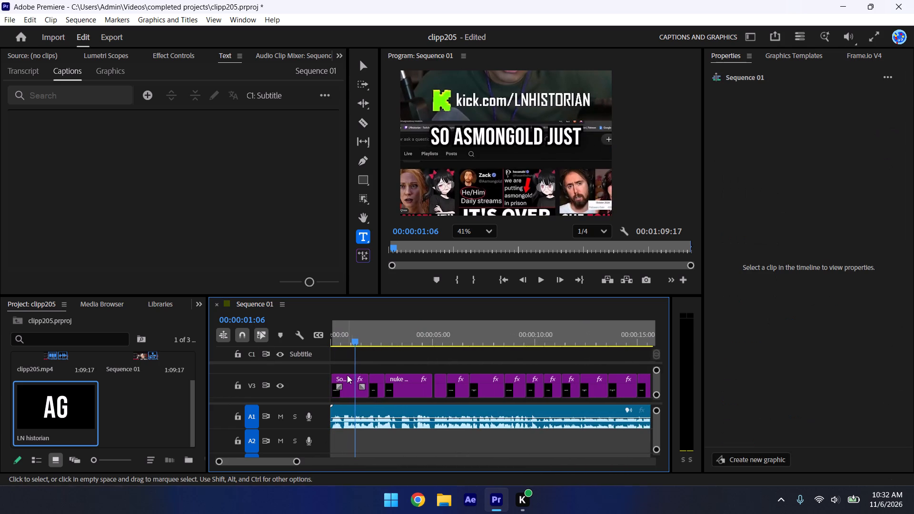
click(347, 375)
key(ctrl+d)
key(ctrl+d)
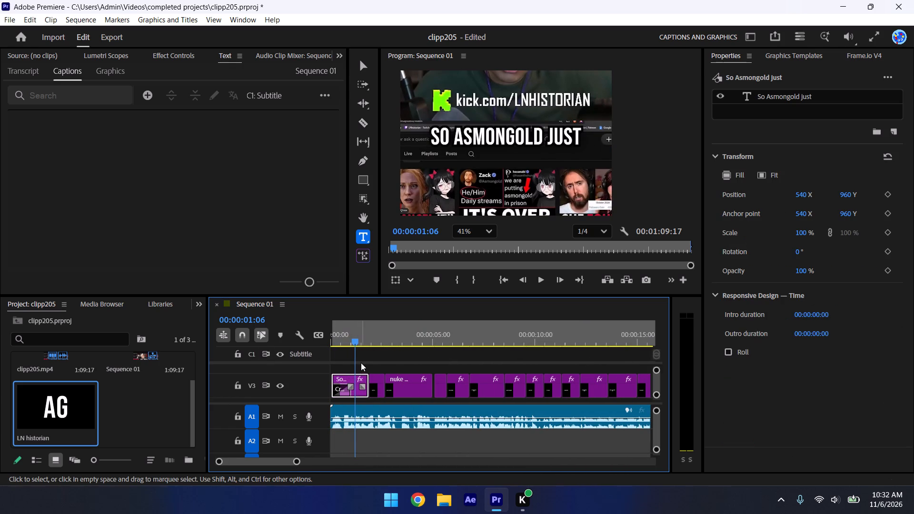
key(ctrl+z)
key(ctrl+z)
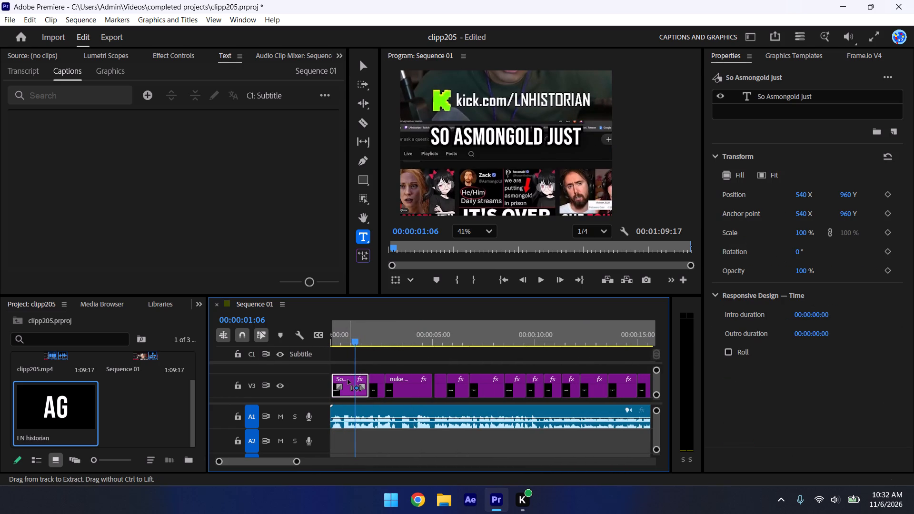
Move the "So Asmongold just" caption clip from track V3 up to track V4.
drag(348, 380, 348, 368)
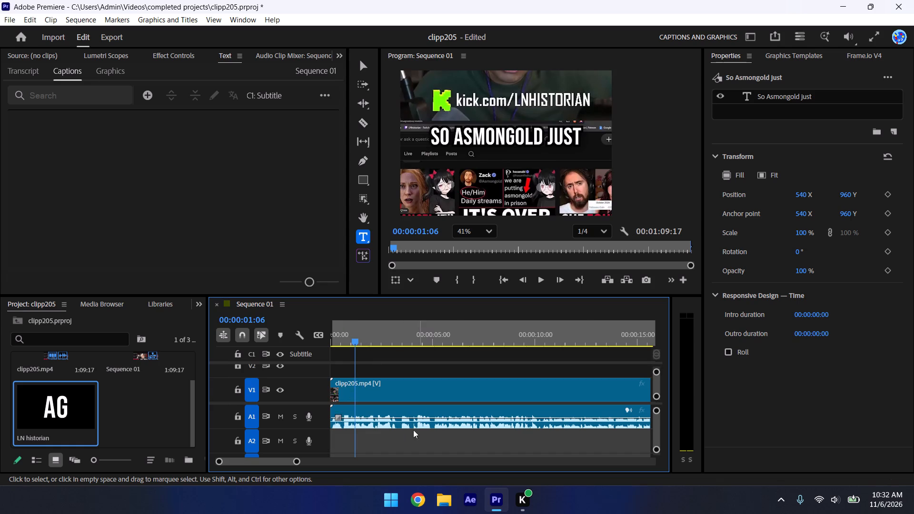
drag(655, 382, 654, 377)
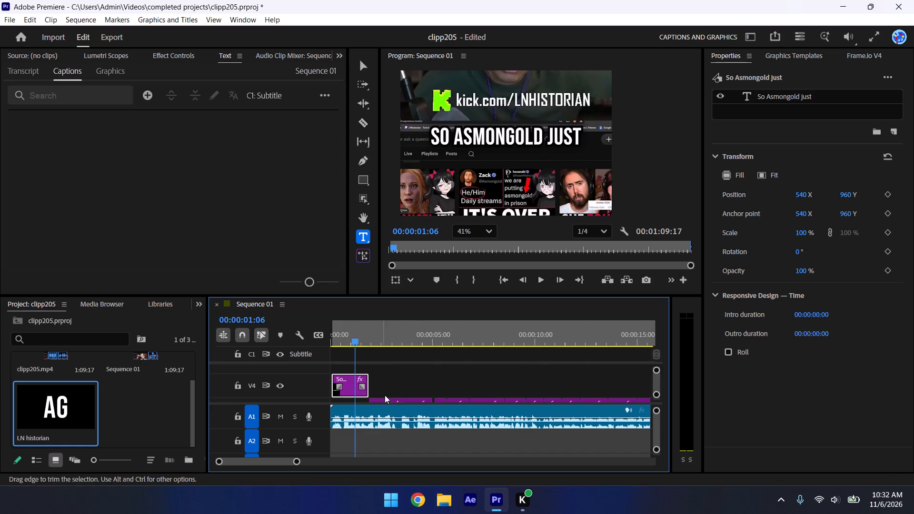
Duplicate the "So Asmongold just" caption clip and place the copy on track V3, directly beneath the original on V4.
key(ctrl+c)
click(377, 336)
key(ctrl+v)
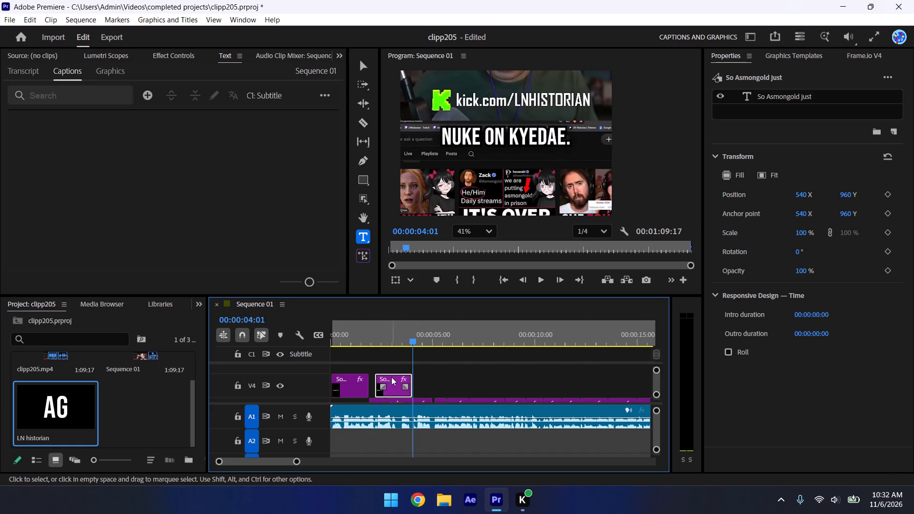
drag(388, 378, 348, 405)
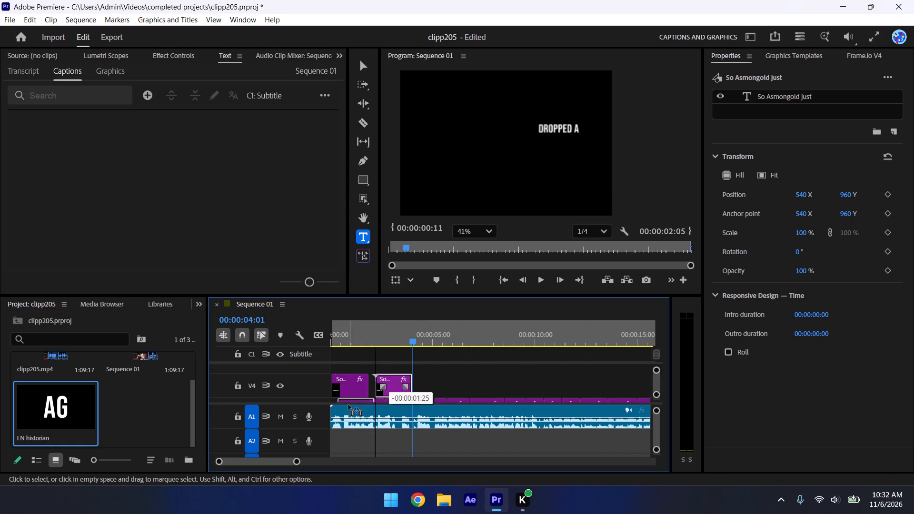
drag(348, 405, 346, 404)
Extend the start of the V4 "So Asmongold just" clip back to the beginning of the sequence, 00:00:00:00.
drag(294, 462, 269, 462)
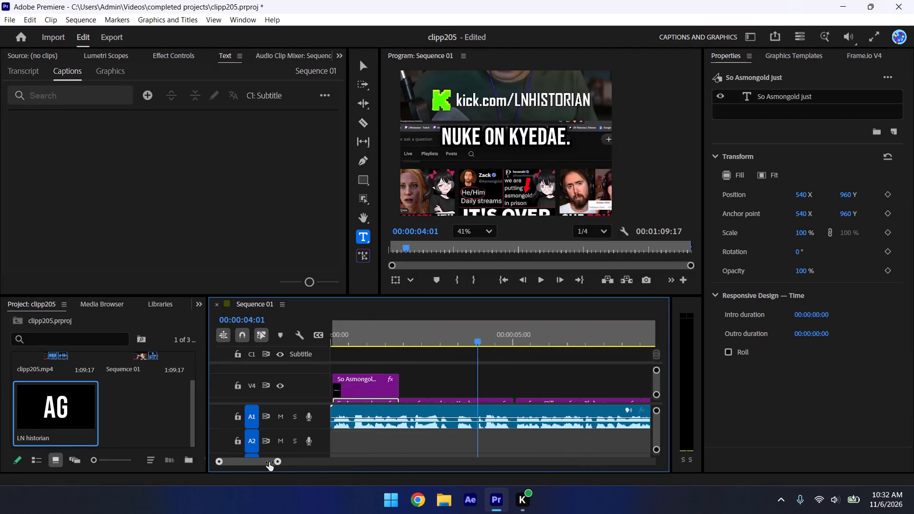
drag(269, 462, 312, 469)
click(341, 339)
drag(340, 341, 219, 354)
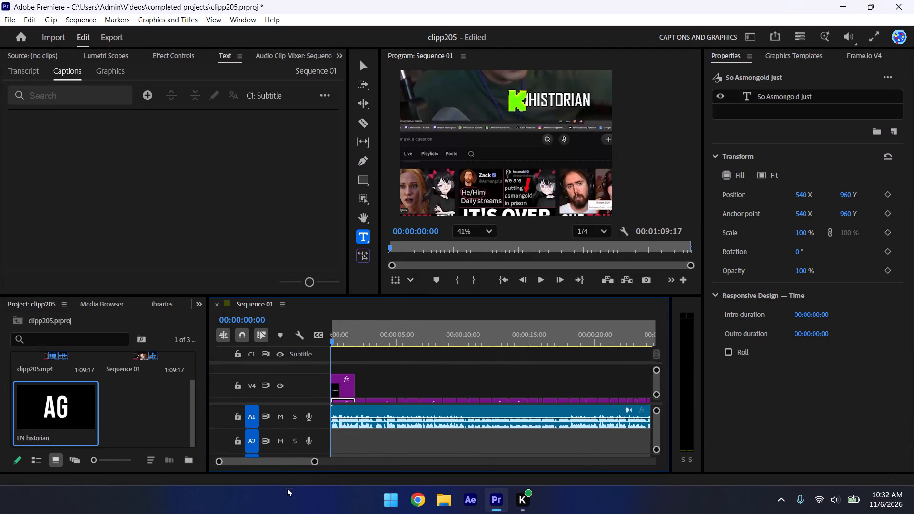
drag(316, 463, 243, 463)
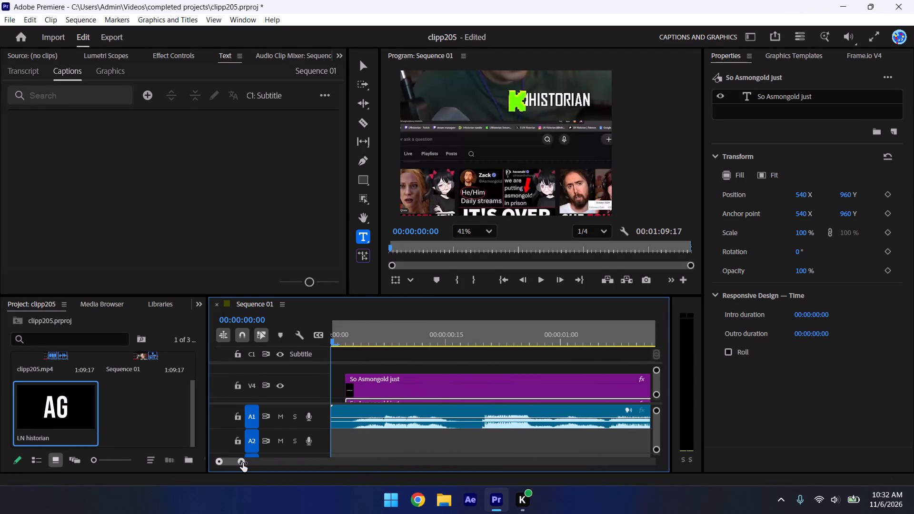
drag(243, 463, 254, 467)
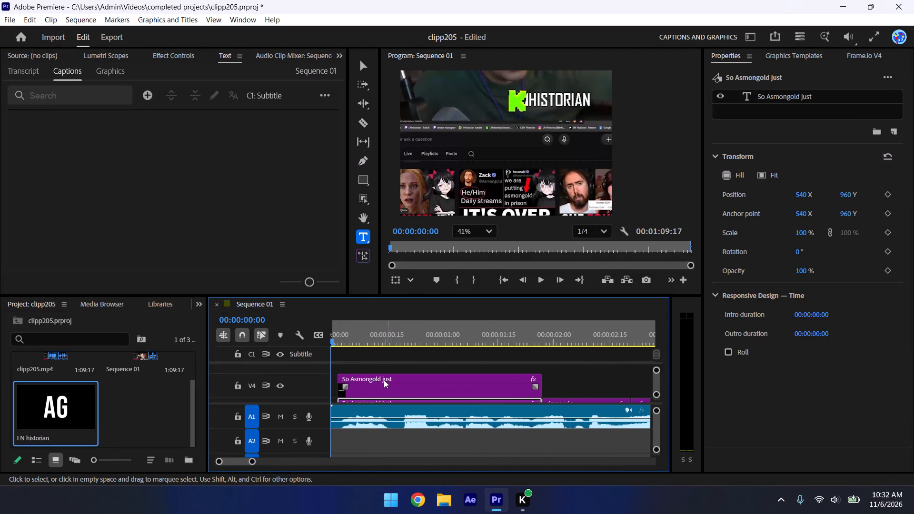
drag(337, 377, 292, 380)
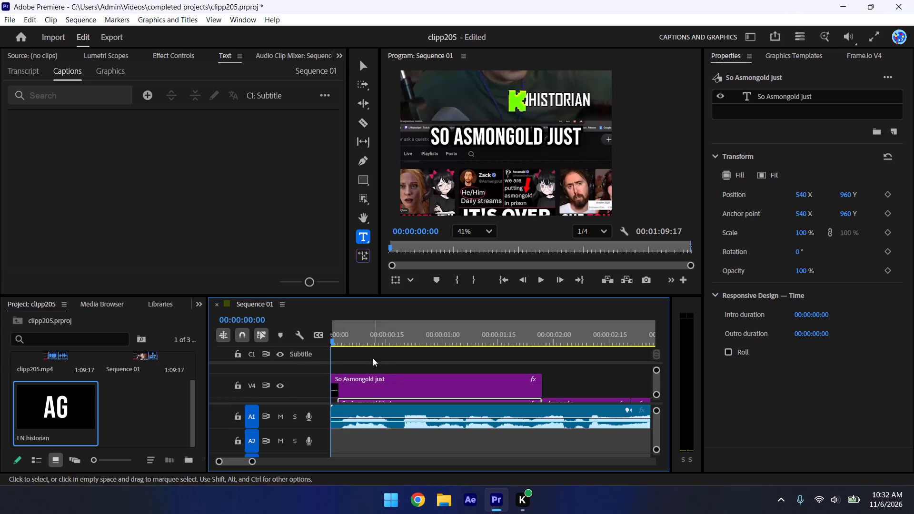
At 00:00:00:07, move the V4 "So Asmongold just" text above the V3 caption by setting its Y position to 535.
click(356, 344)
click(372, 379)
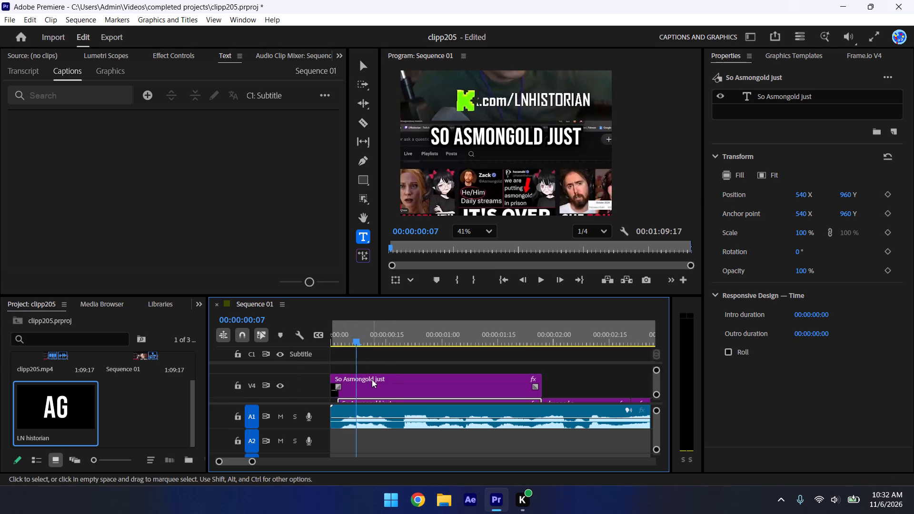
double_click(762, 97)
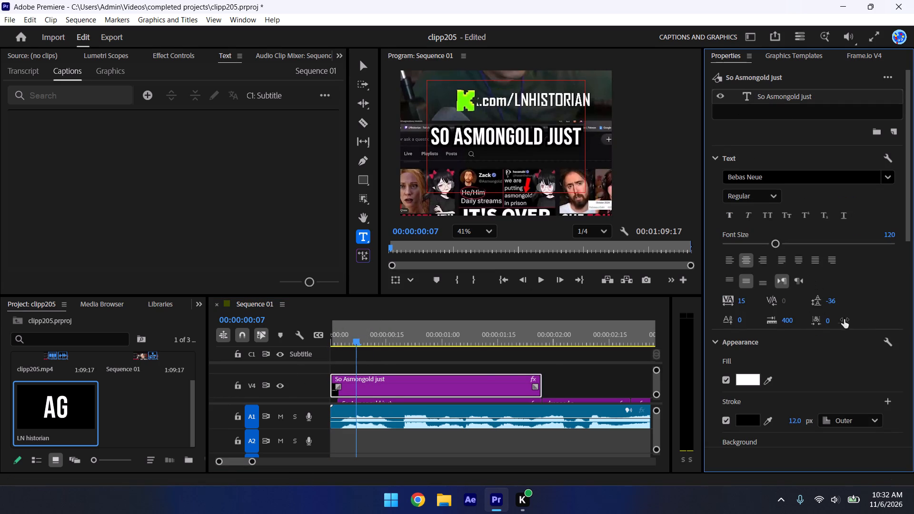
double_click(784, 92)
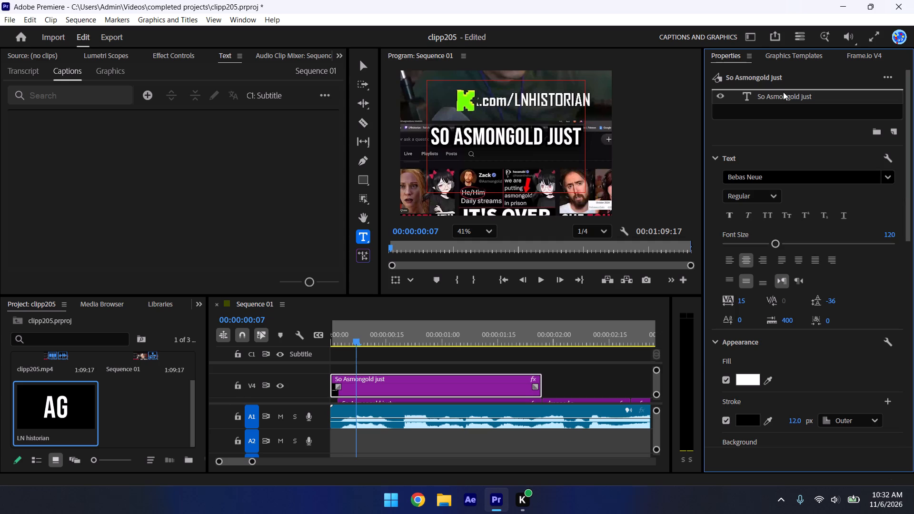
double_click(779, 93)
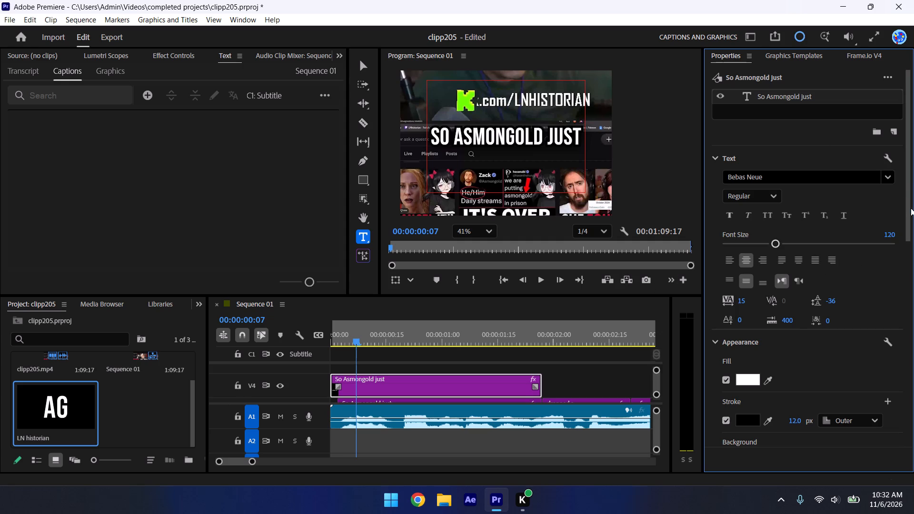
drag(903, 176, 908, 199)
drag(909, 197, 911, 316)
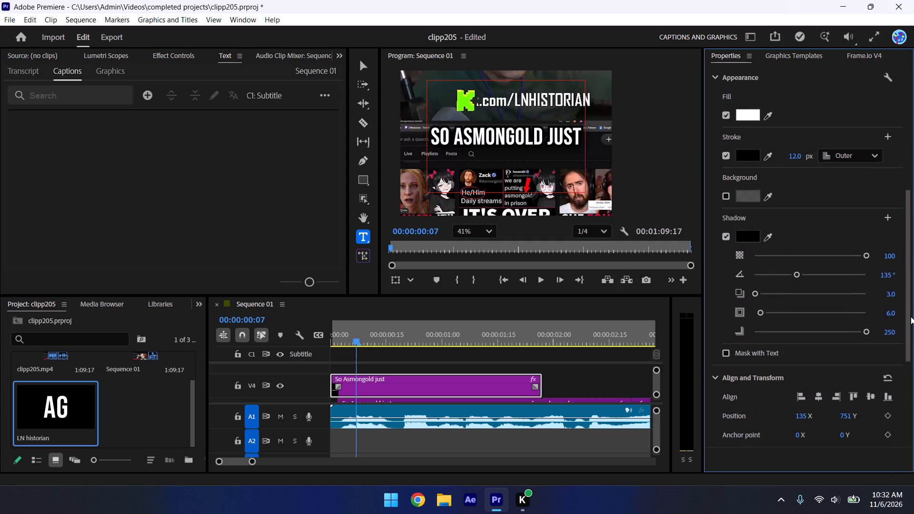
drag(911, 316, 910, 352)
drag(844, 339, 840, 339)
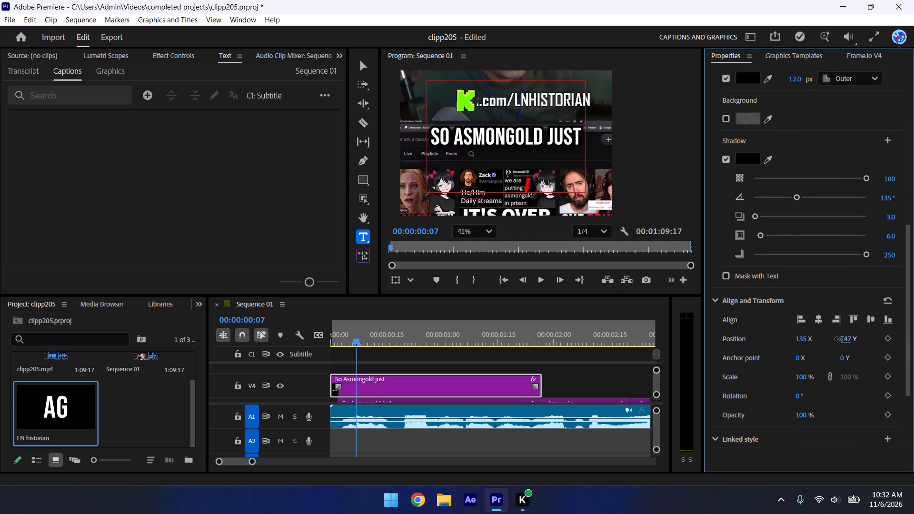
drag(840, 339, 913, 311)
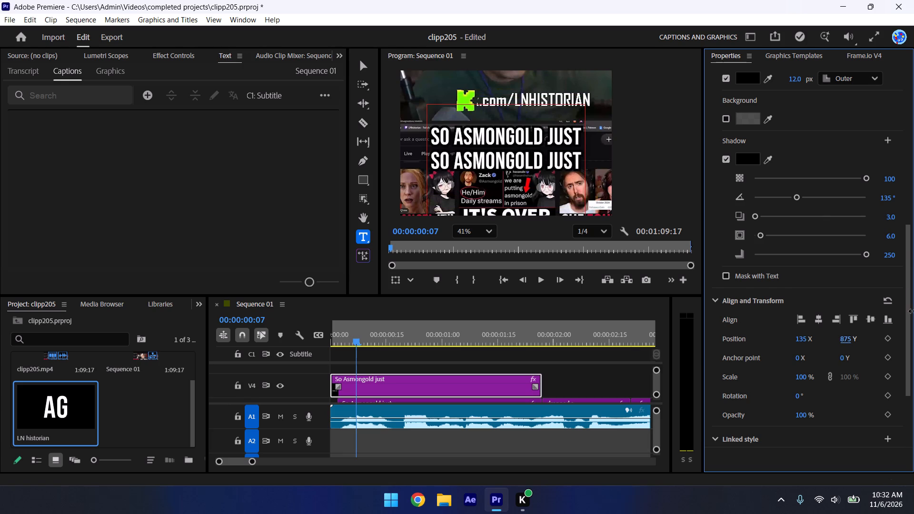
drag(913, 311, 913, 311)
drag(847, 340, 576, 229)
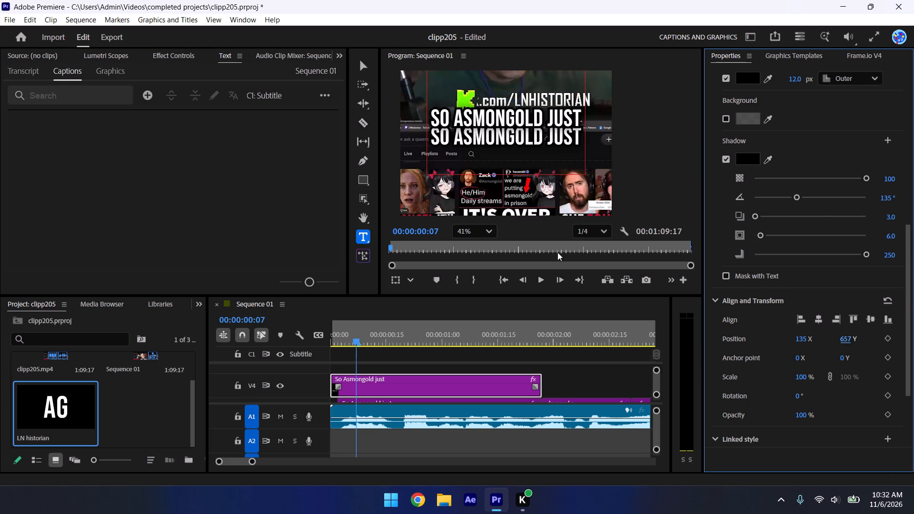
drag(845, 338, 693, 331)
drag(693, 331, 657, 341)
drag(853, 338, 889, 342)
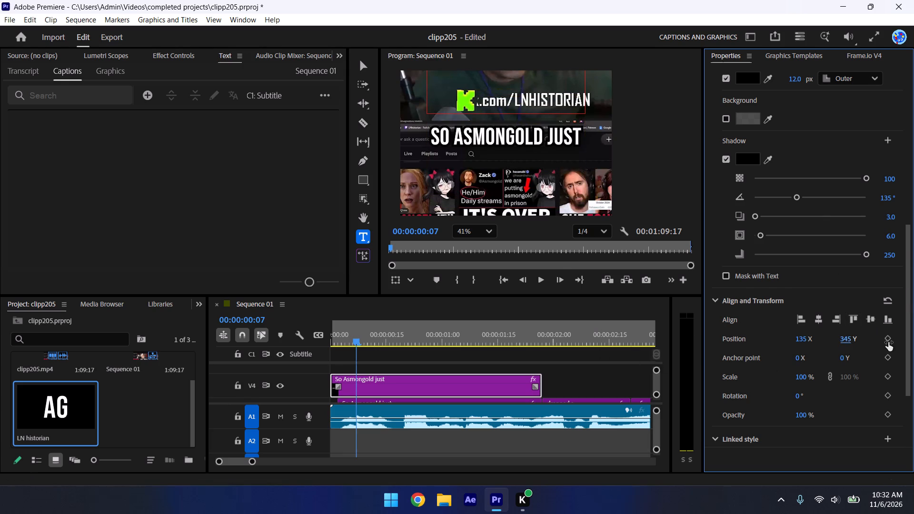
drag(844, 334, 880, 337)
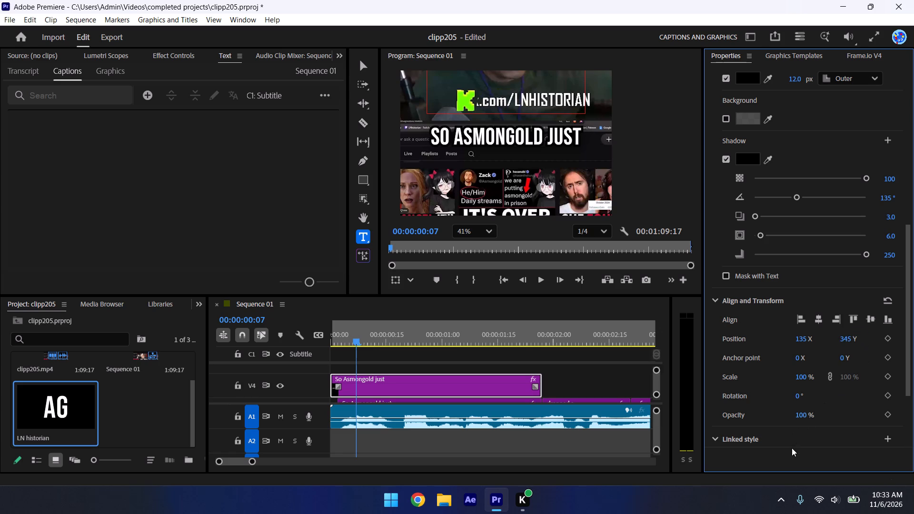
click(792, 448)
drag(846, 337, 867, 339)
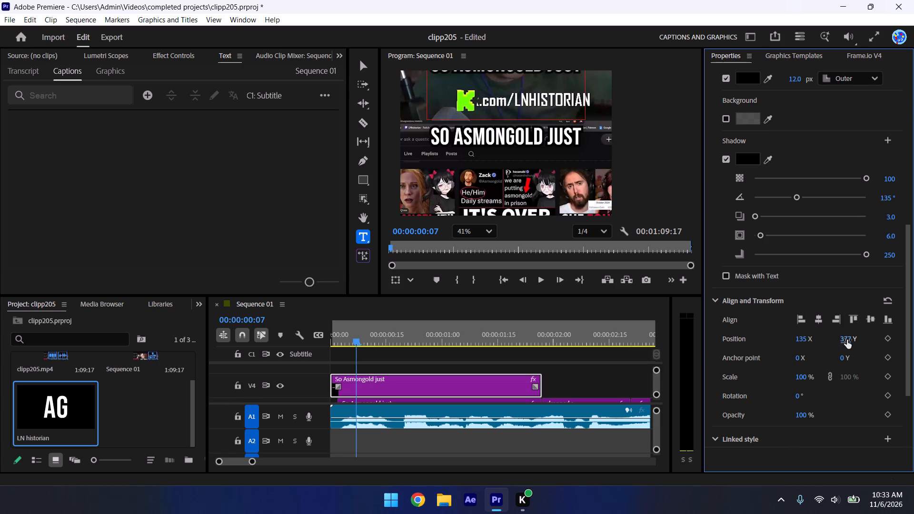
drag(848, 339, 913, 346)
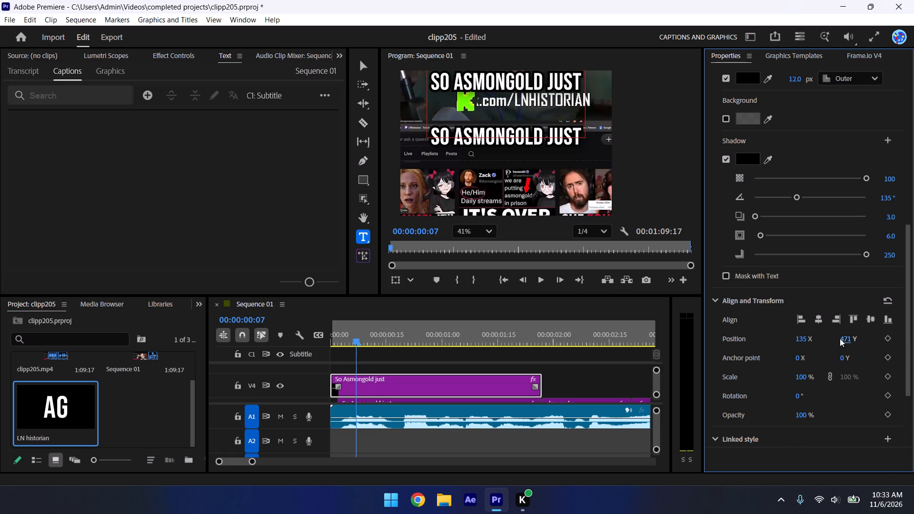
drag(847, 338, 892, 344)
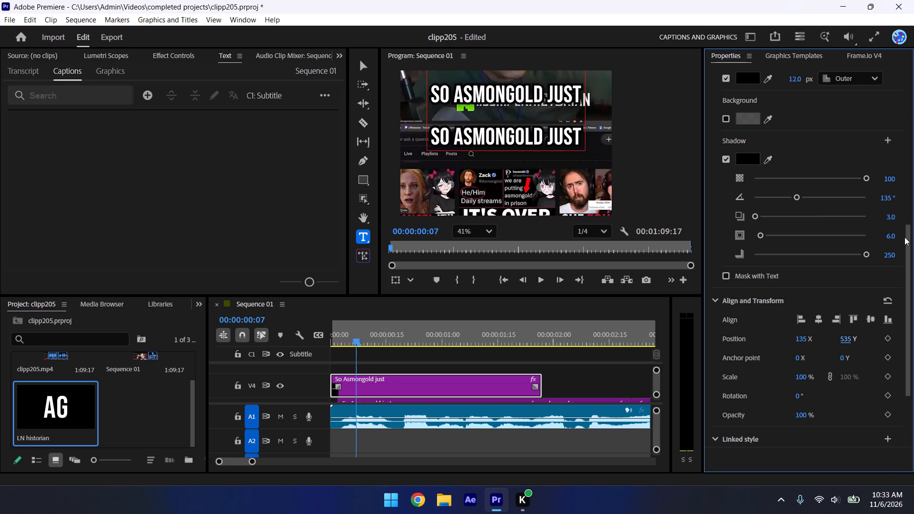
Replace the V4 text with "does hating trump means hating america?".
double_click(527, 90)
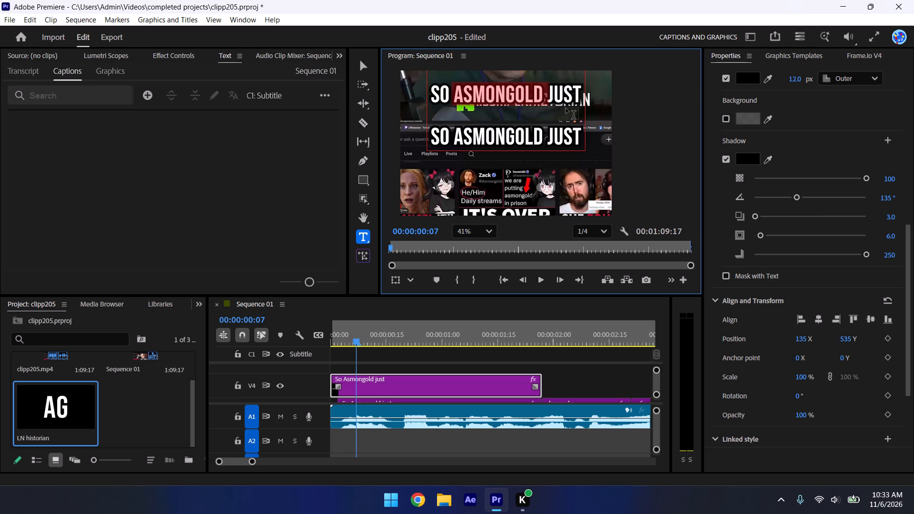
key(BackSpace)
key(Right)
key(Right)
key(Right)
key(Right)
key(Right)
key(Right)
key(Right)
key(Right)
key(Right)
key(Right)
key(Right)
key(Right)
key(Right)
key(Right)
key(Right)
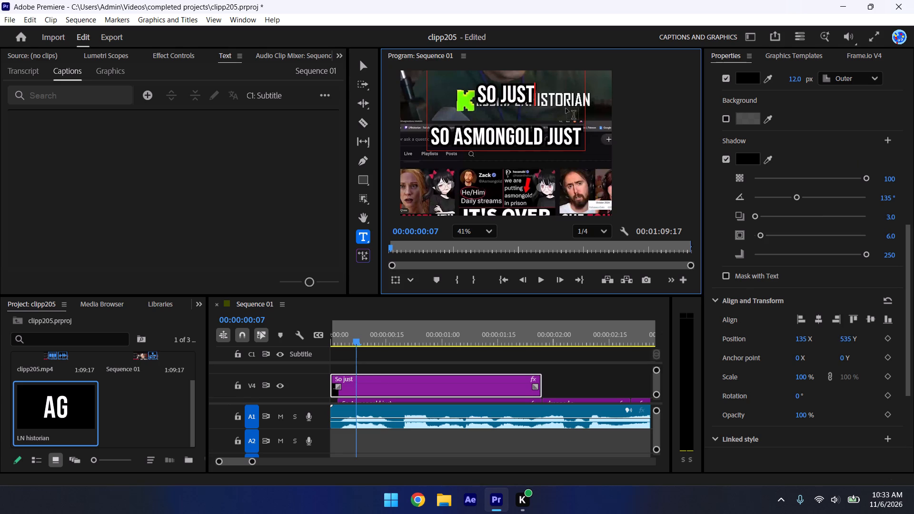
key(BackSpace)
key(BackSpace)
key(BackSpace)
key(BackSpace)
key(BackSpace)
key(BackSpace)
key(BackSpace)
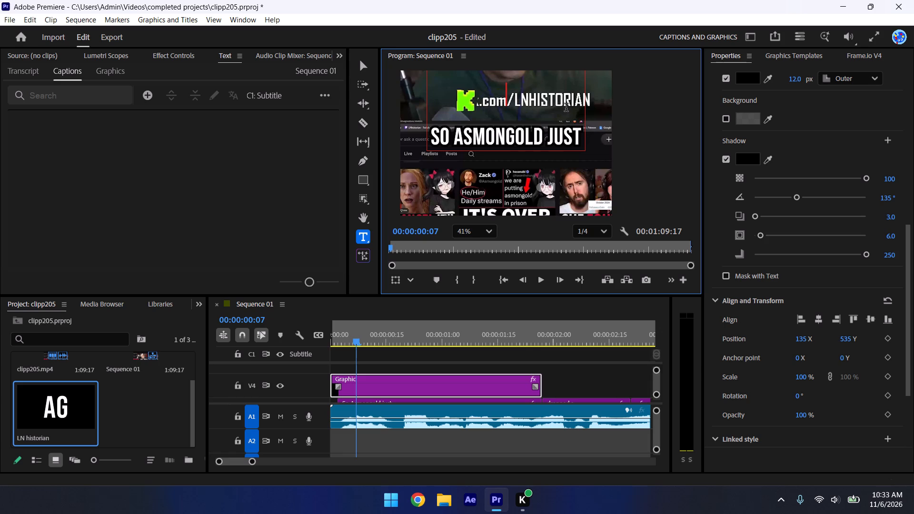
text(does hating trump means gha)
key(BackSpace)
key(BackSpace)
key(BackSpace)
text(hating america)
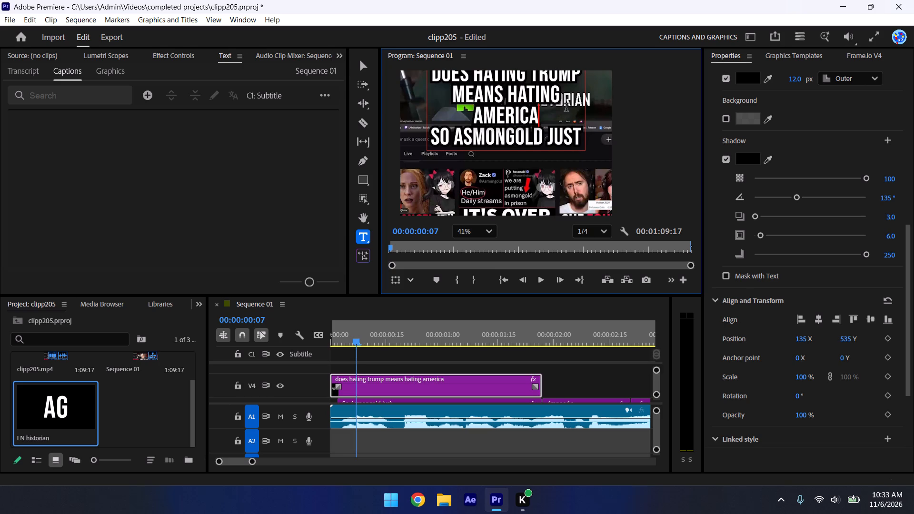
key(shift+question)
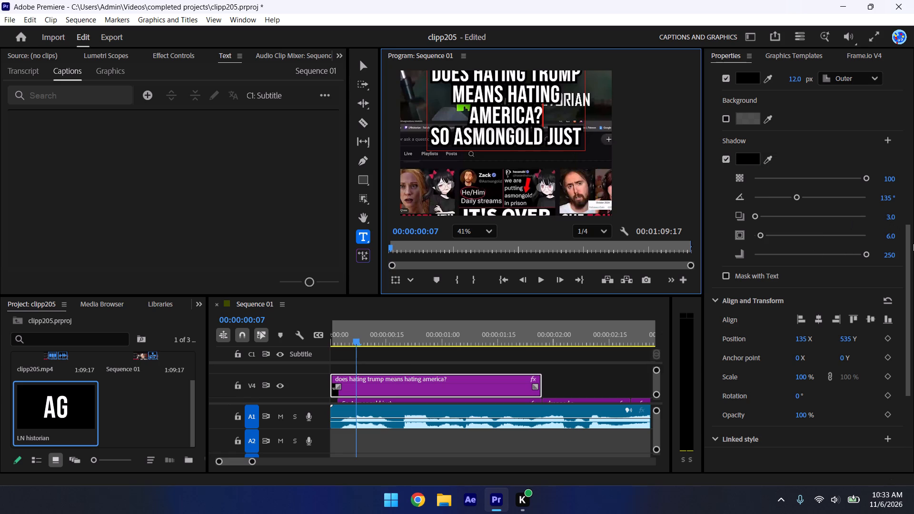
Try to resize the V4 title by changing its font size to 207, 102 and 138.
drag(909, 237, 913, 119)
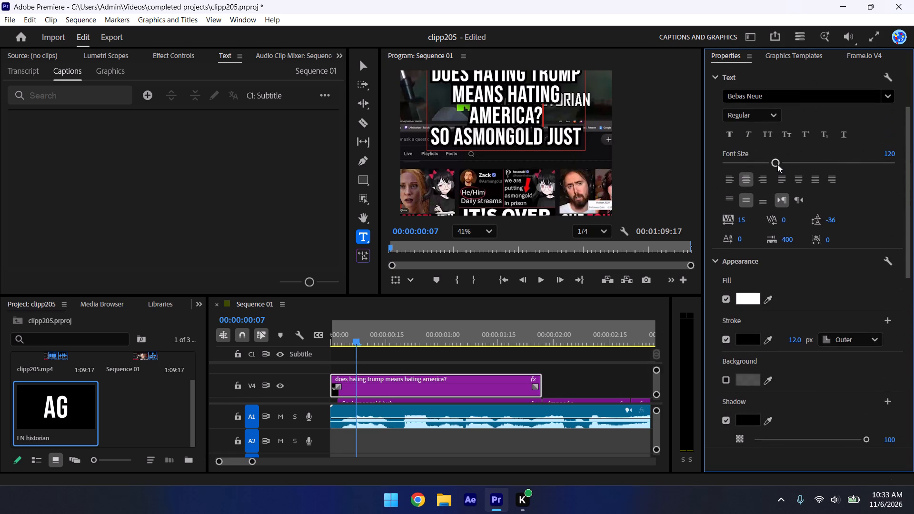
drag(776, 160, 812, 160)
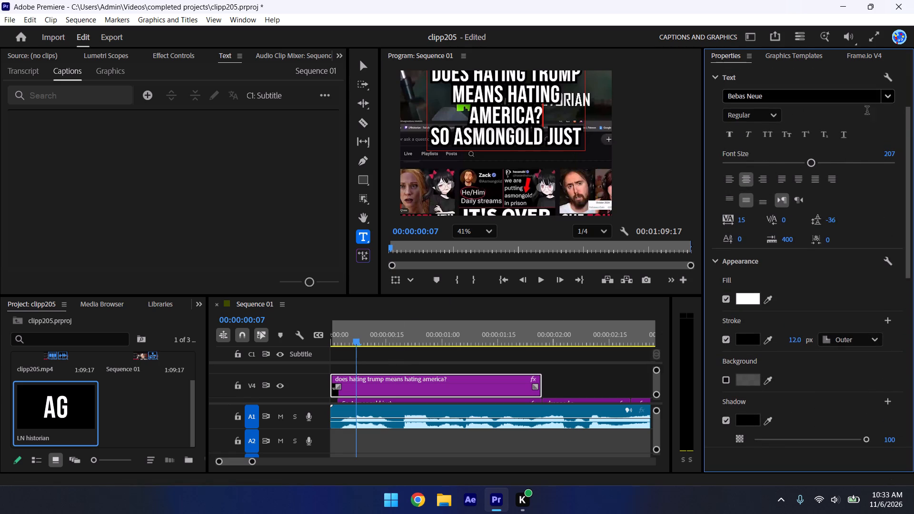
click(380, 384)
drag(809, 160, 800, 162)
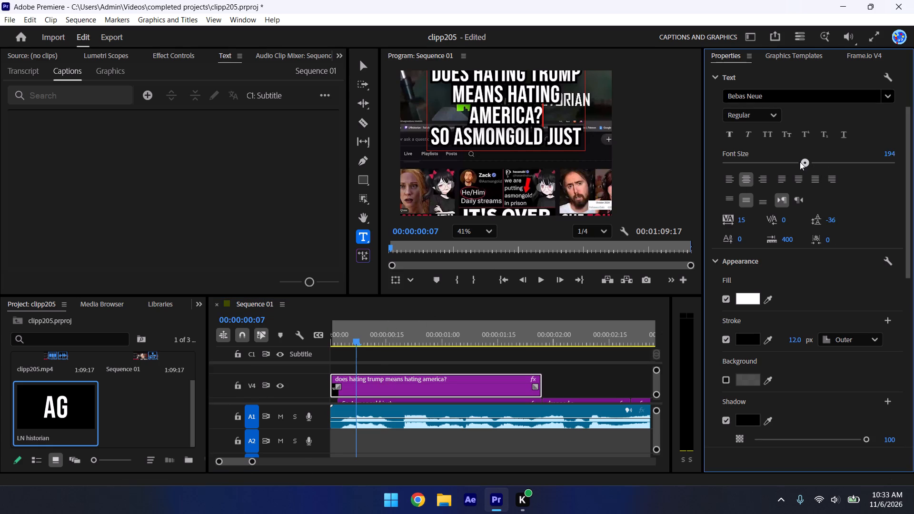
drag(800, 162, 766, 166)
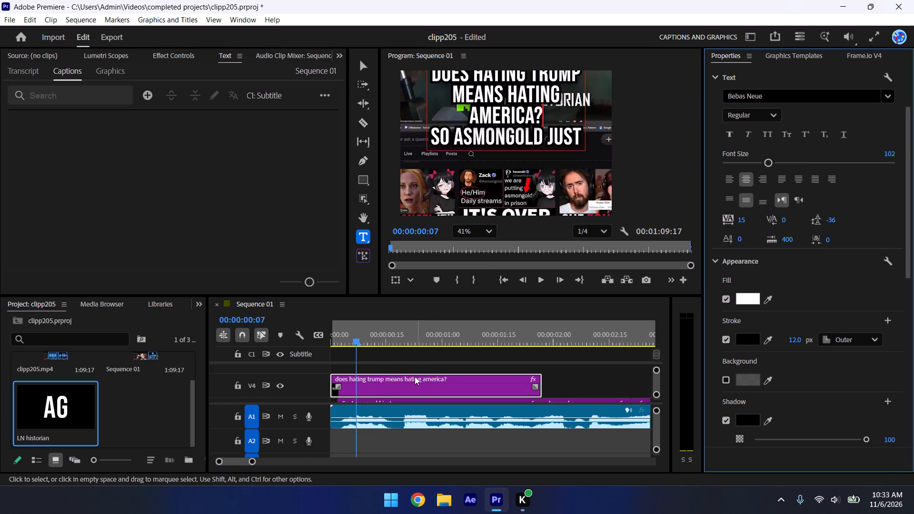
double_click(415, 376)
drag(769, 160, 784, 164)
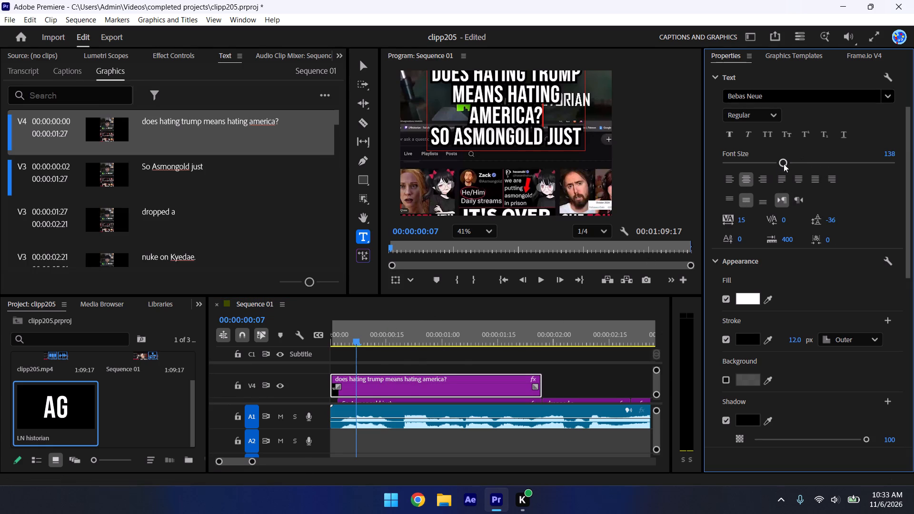
Select all of the V4 title's text and set its font size to 126.
drag(908, 143, 907, 67)
double_click(777, 97)
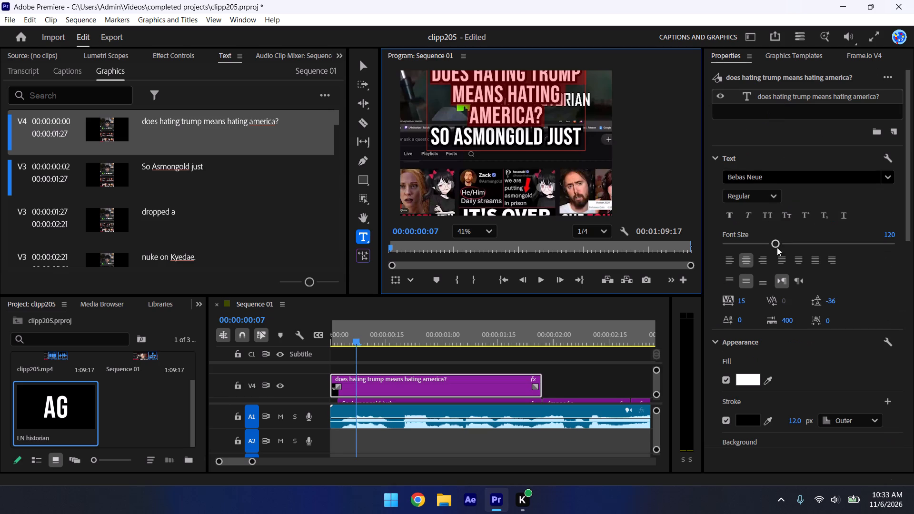
click(774, 246)
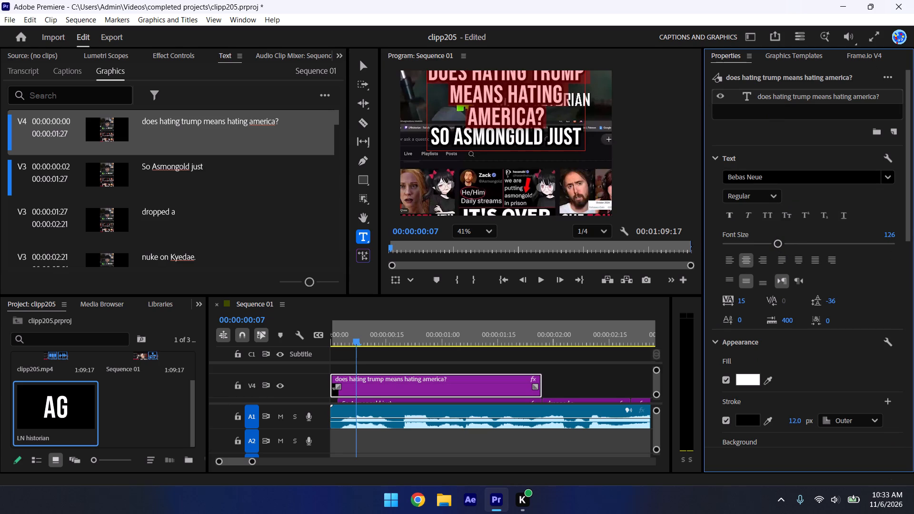
Raise the V4 title in the frame by setting its Y position to 499.
drag(906, 210, 913, 350)
drag(846, 371, 835, 368)
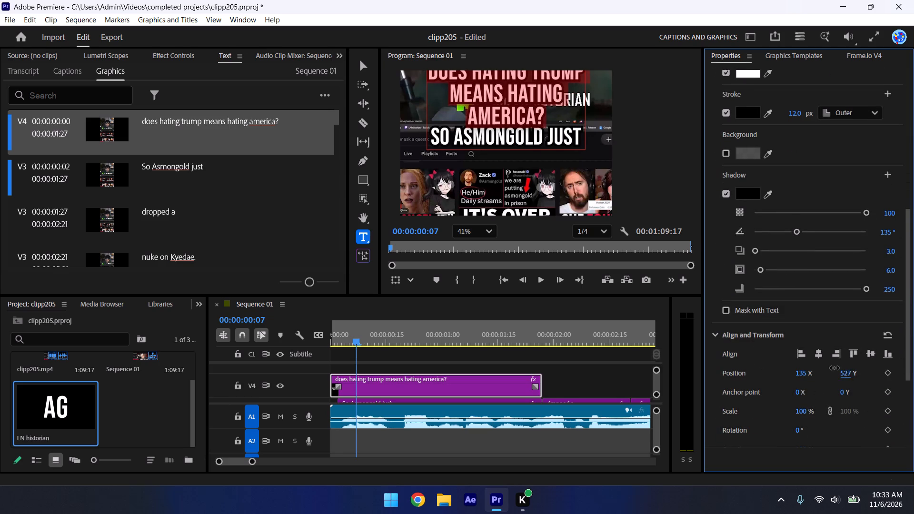
drag(835, 368, 811, 357)
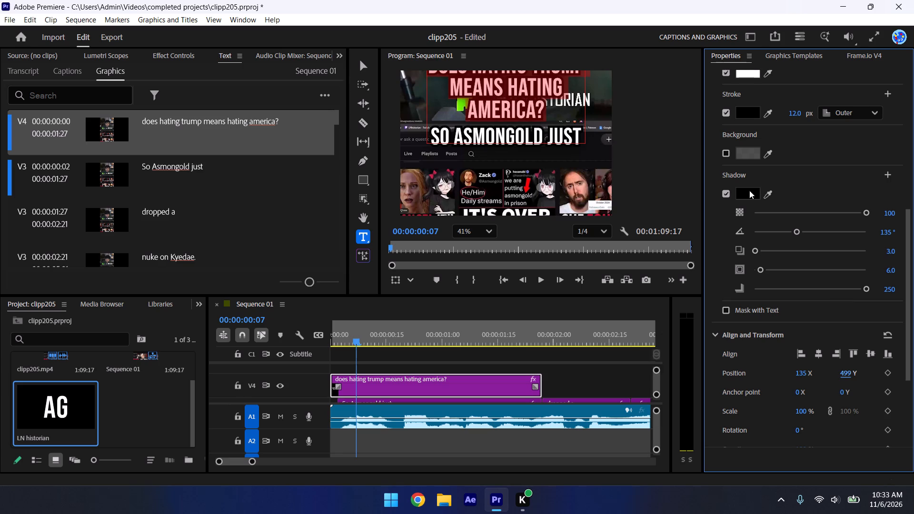
Turn on a background for the V4 title, coloured black (000000) with an opacity of 100.
click(728, 152)
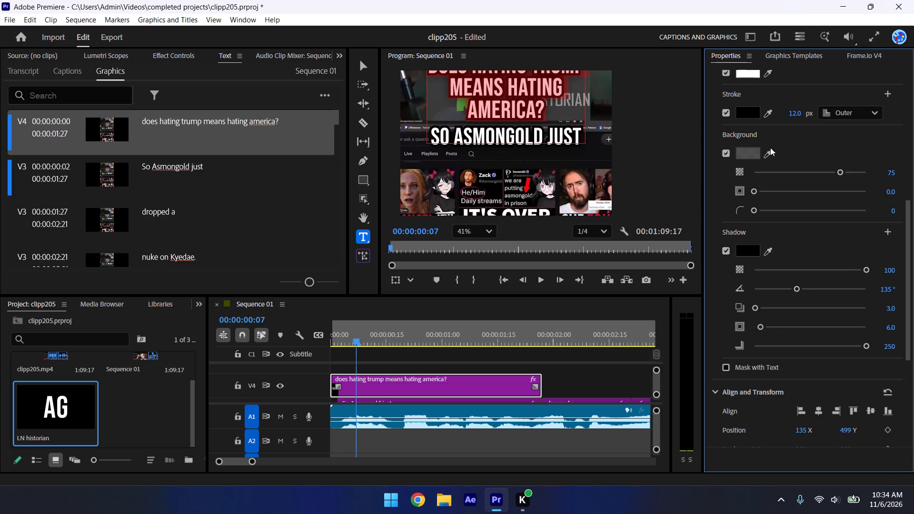
click(746, 153)
drag(443, 163, 635, 117)
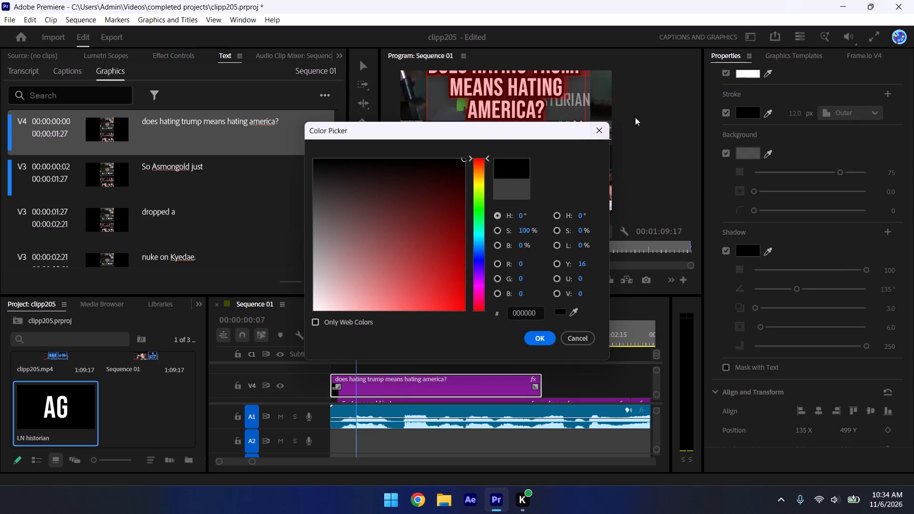
drag(635, 117, 635, 117)
click(540, 337)
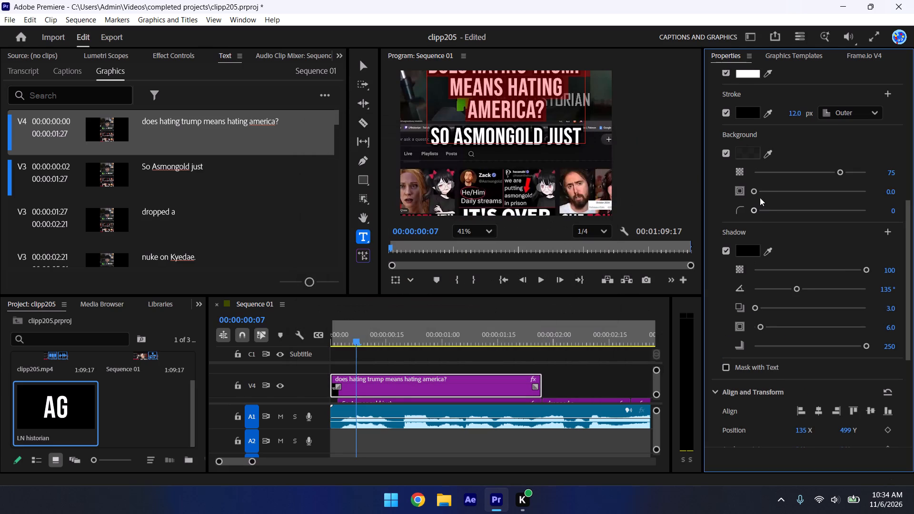
drag(842, 170, 913, 169)
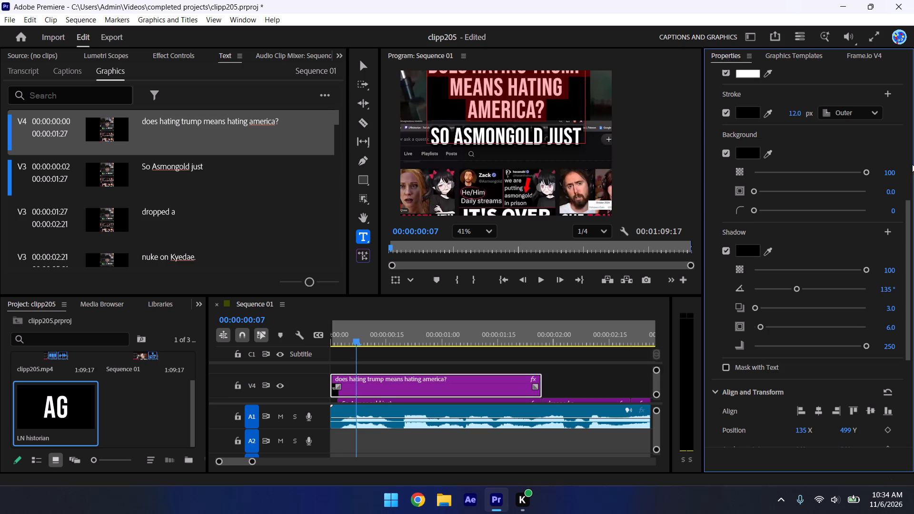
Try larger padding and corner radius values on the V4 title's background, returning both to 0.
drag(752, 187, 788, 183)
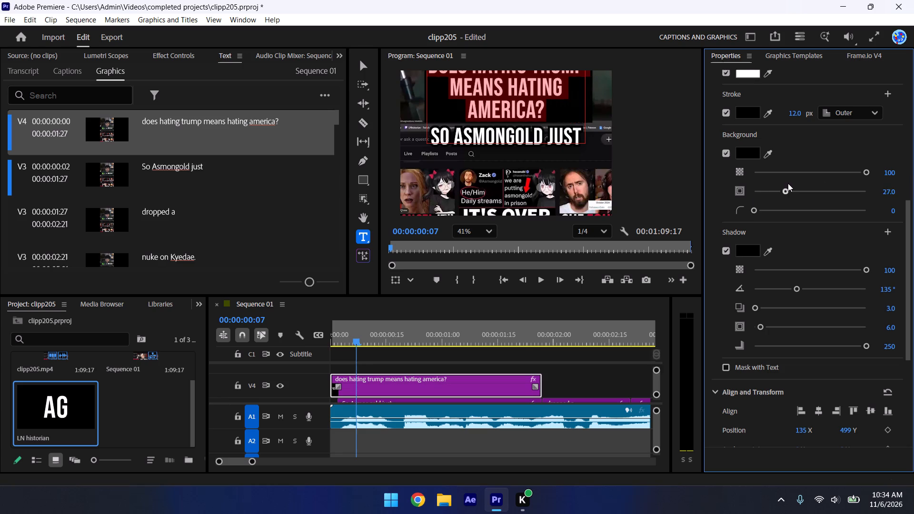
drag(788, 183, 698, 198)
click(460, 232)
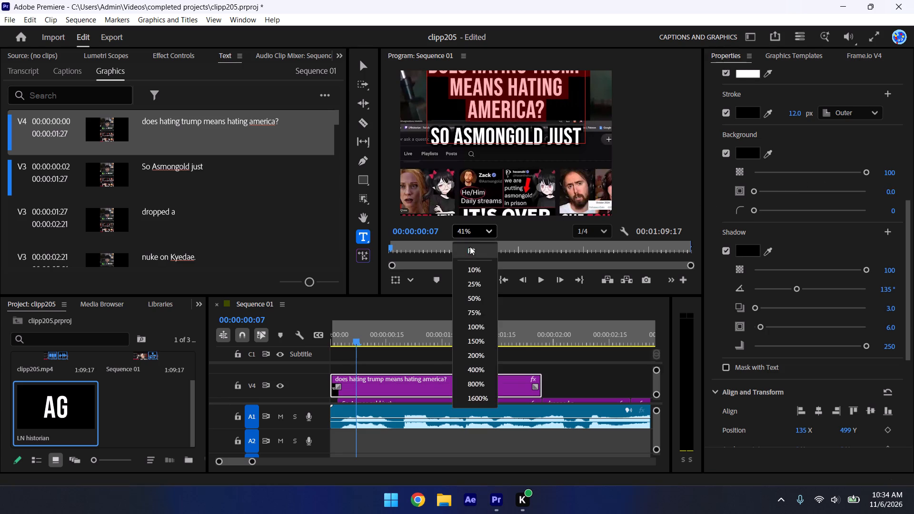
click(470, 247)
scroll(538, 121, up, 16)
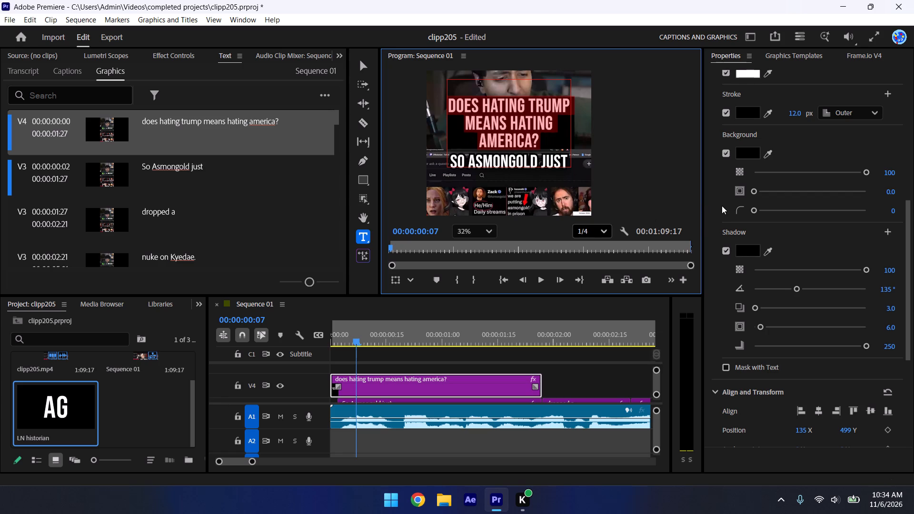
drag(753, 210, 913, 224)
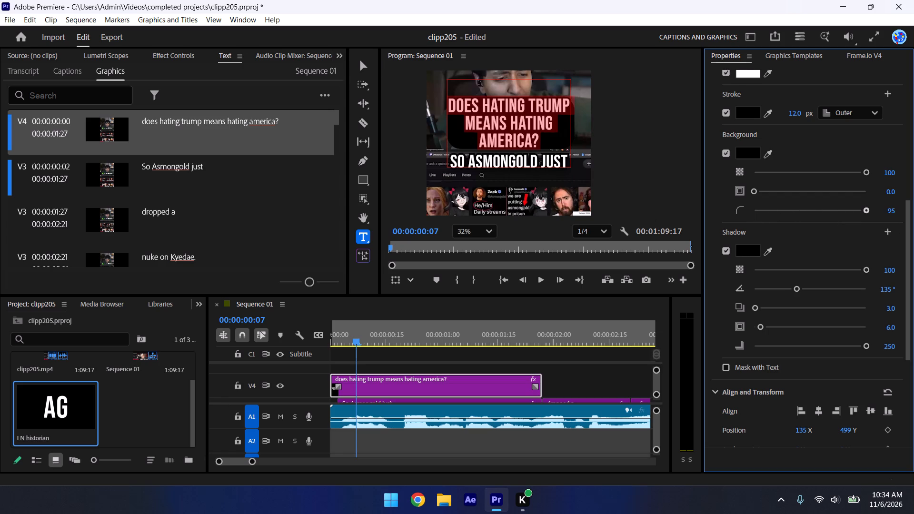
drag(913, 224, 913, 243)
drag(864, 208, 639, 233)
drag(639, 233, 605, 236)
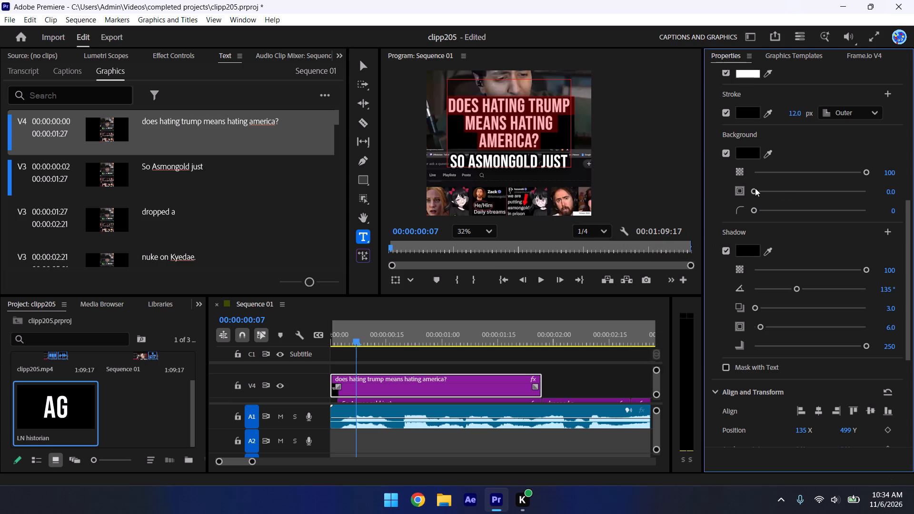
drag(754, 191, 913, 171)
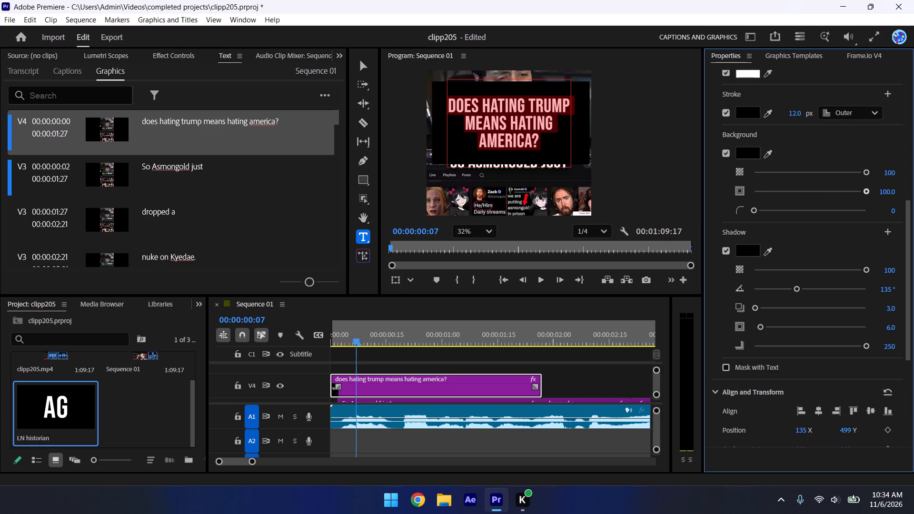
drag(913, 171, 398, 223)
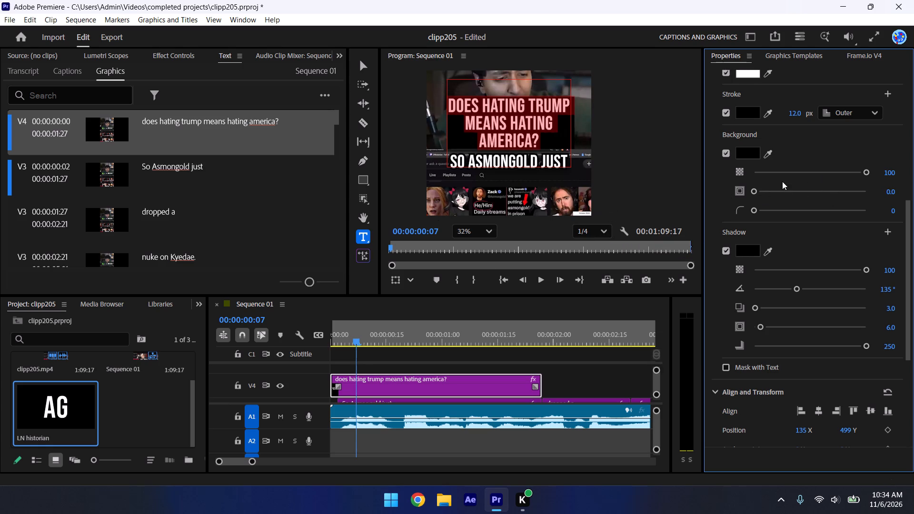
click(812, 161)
Play the sequence's opening from the start with the whole vertical frame fitted, to check the title's background.
drag(353, 338, 203, 353)
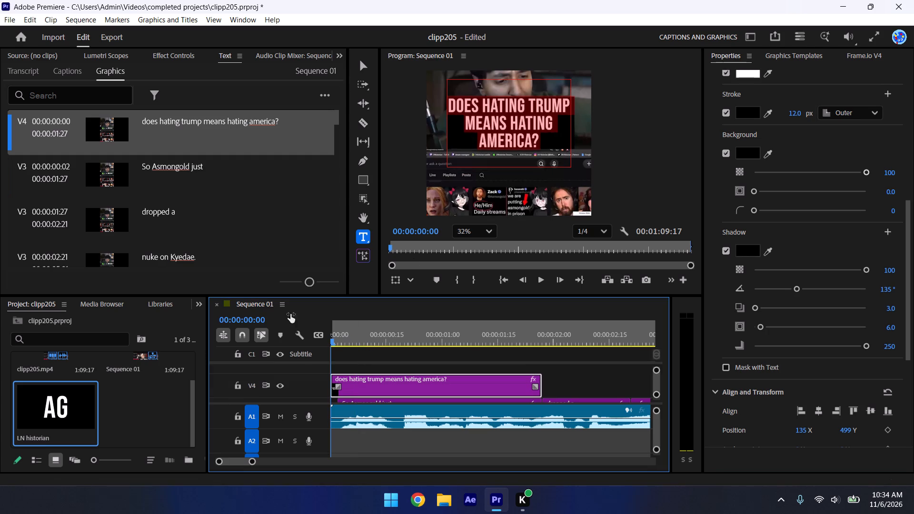
click(474, 224)
click(473, 236)
click(472, 248)
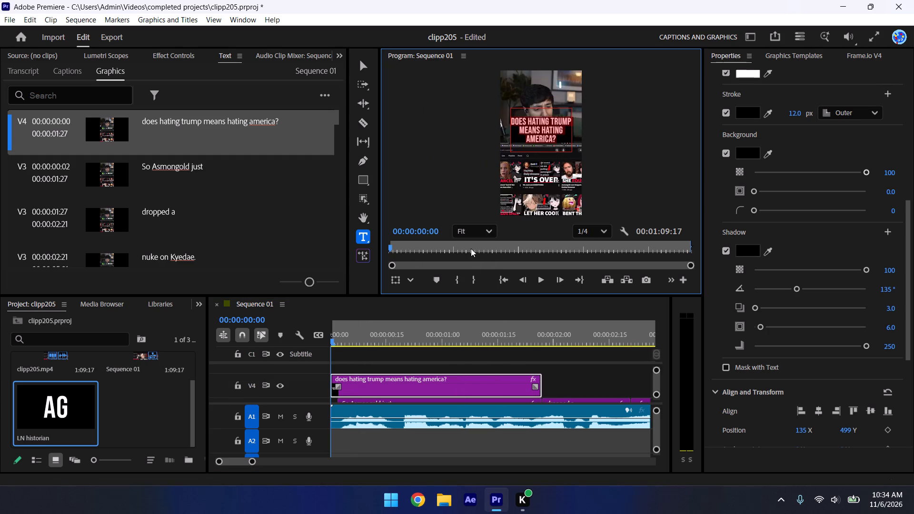
click(450, 359)
key(space)
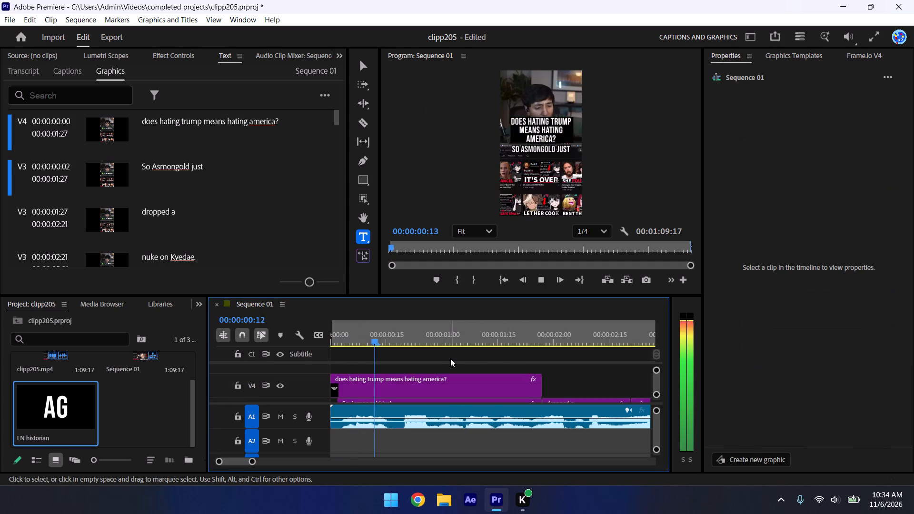
key(space)
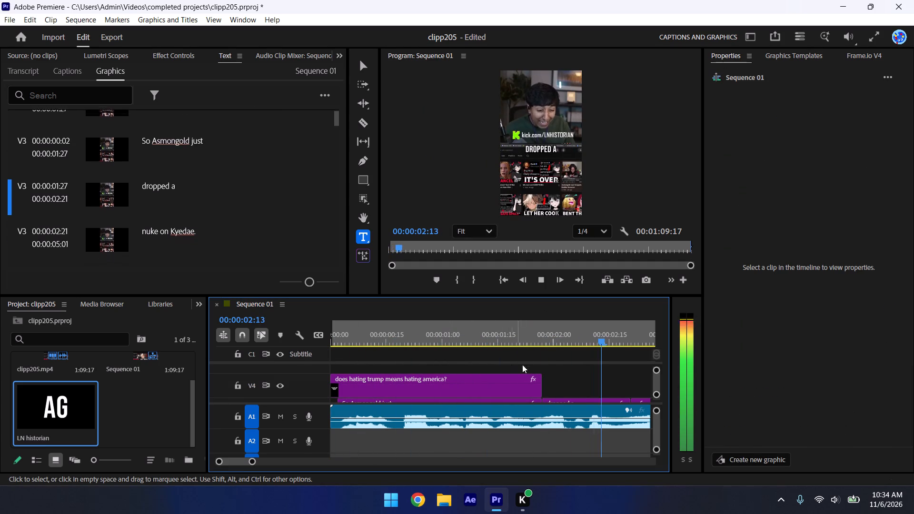
click(497, 326)
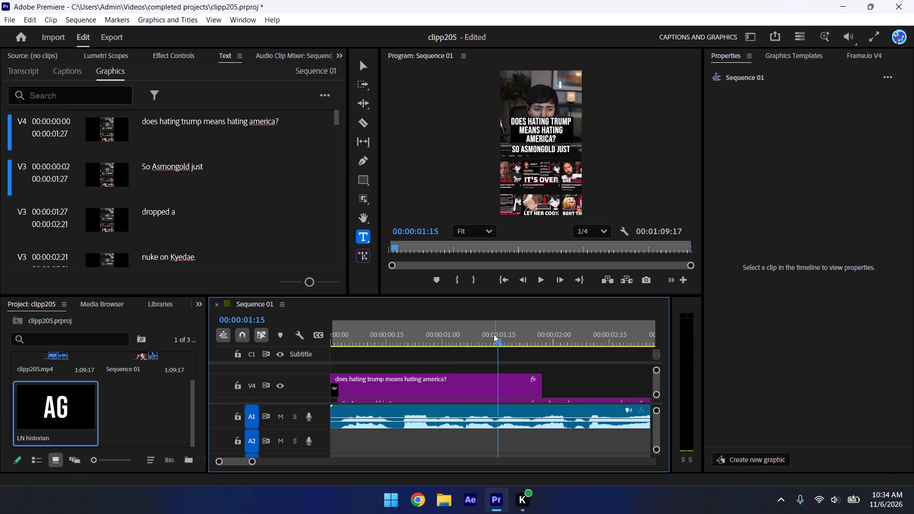
Set the V4 title's background opacity to 96.
click(768, 54)
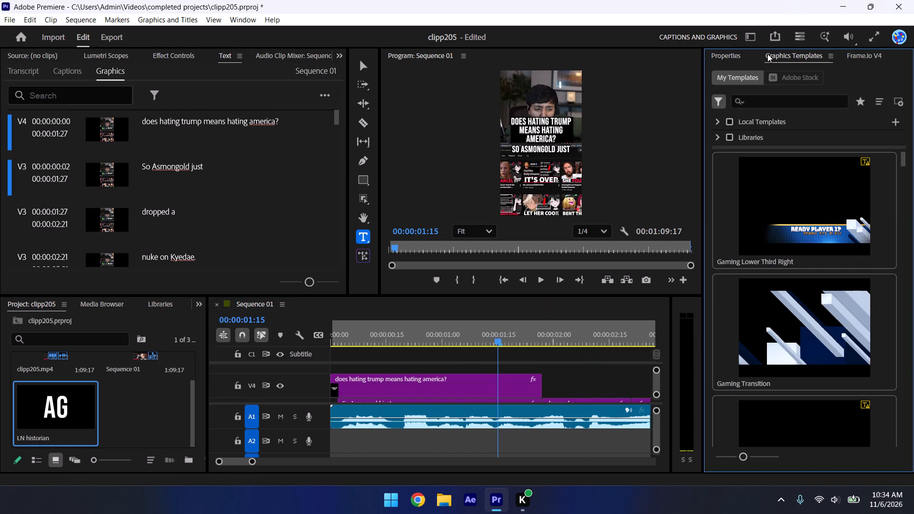
click(725, 55)
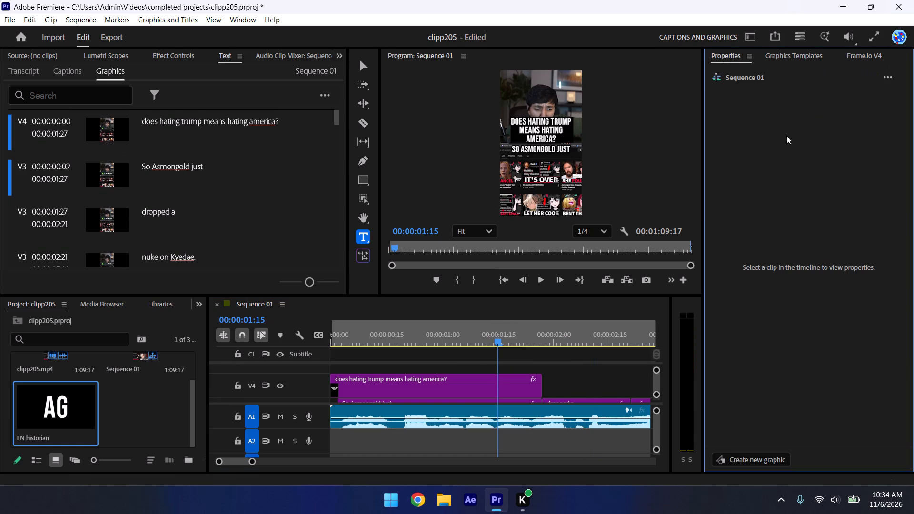
double_click(437, 379)
double_click(799, 93)
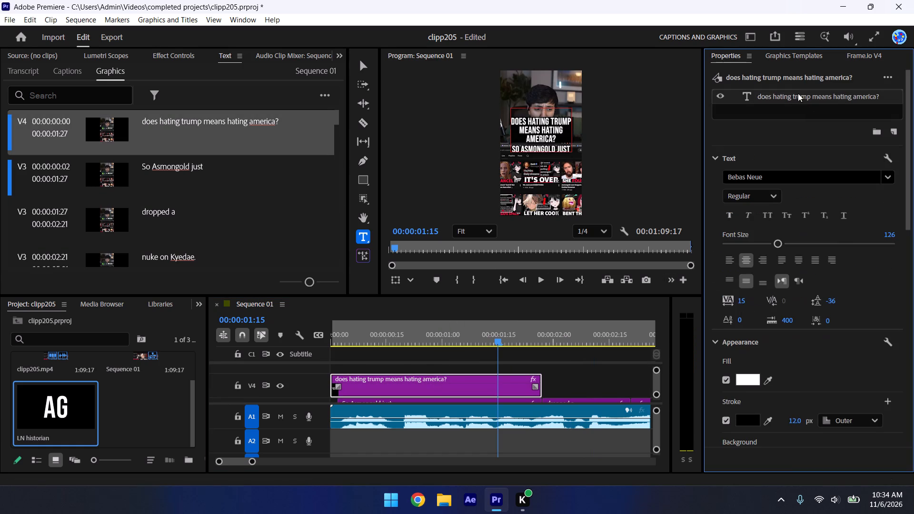
drag(907, 186, 913, 294)
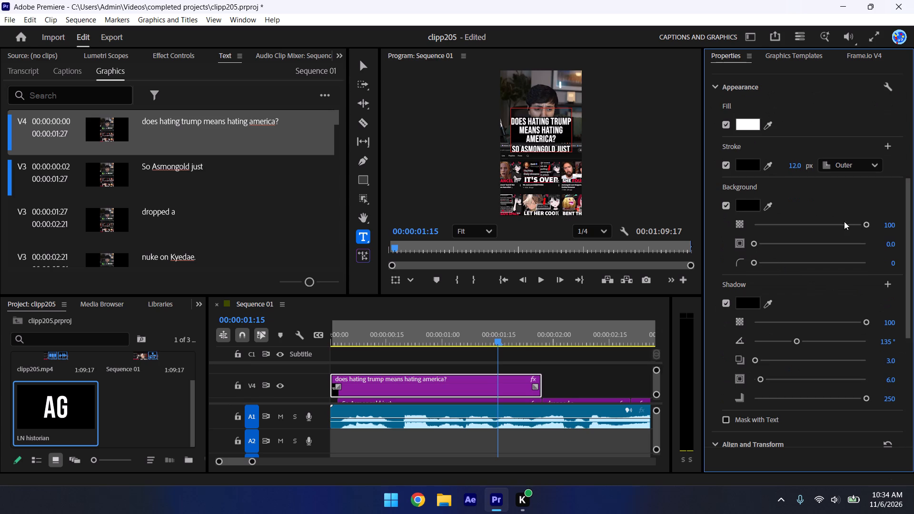
click(864, 223)
Play the opening to find the end point and extend the V4 title clip to end at 00:00:02:14.
drag(498, 339, 111, 376)
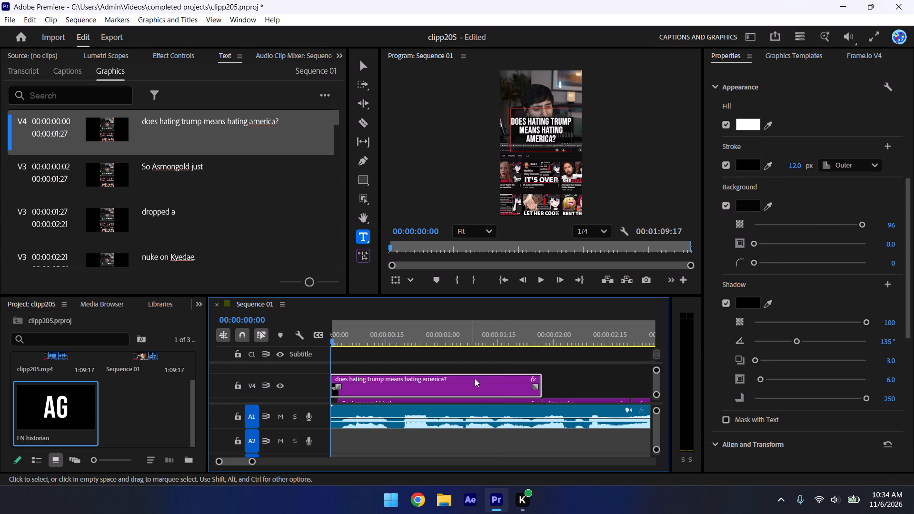
click(488, 351)
key(space)
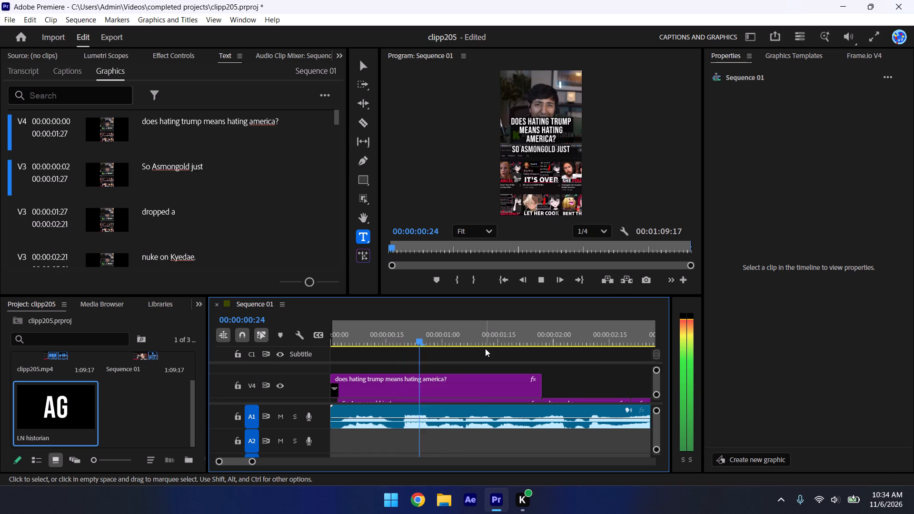
key(space)
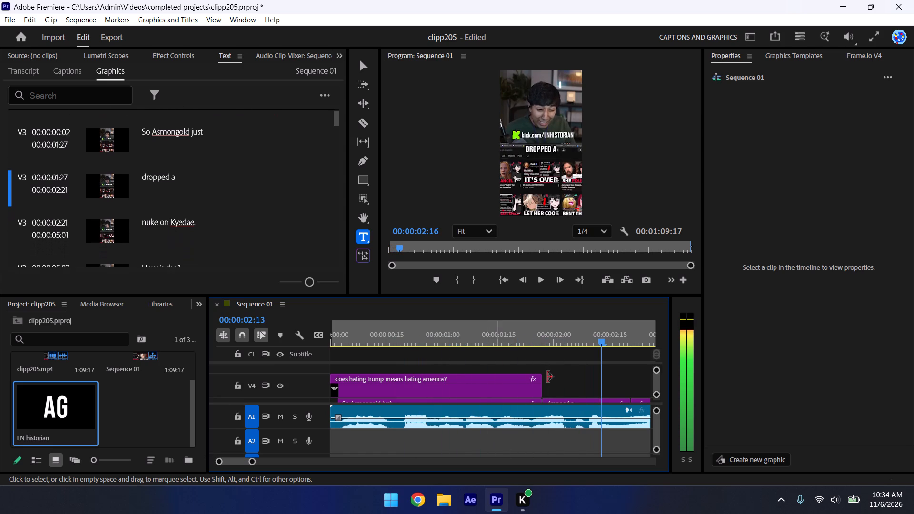
drag(546, 376, 607, 384)
Play back the opening with the whole sequence in view to check the title's timing against the captions.
click(456, 346)
click(463, 338)
key(space)
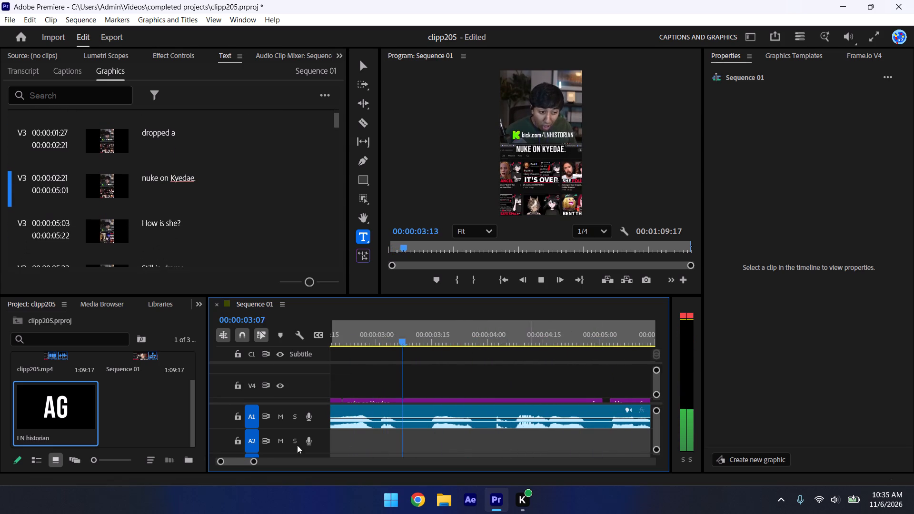
key(space)
drag(255, 461, 393, 455)
drag(345, 337, 269, 342)
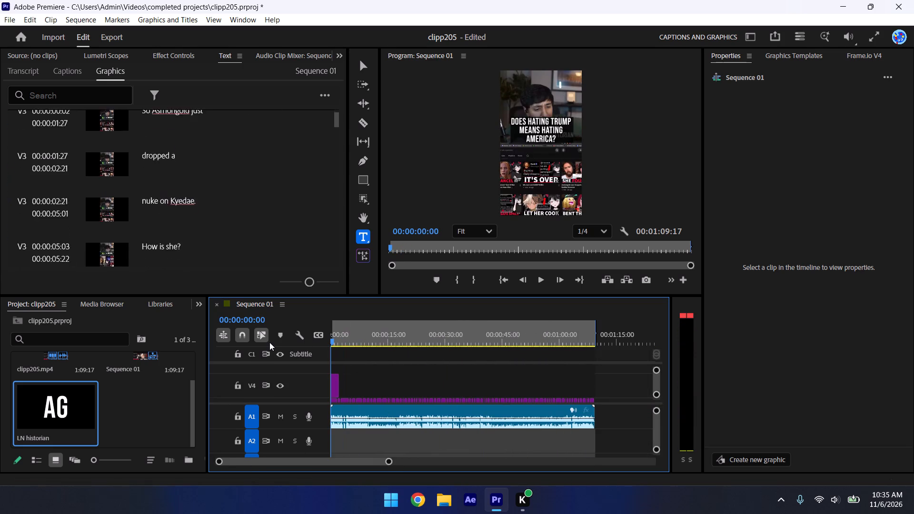
drag(269, 342, 265, 343)
key(space)
key(space)
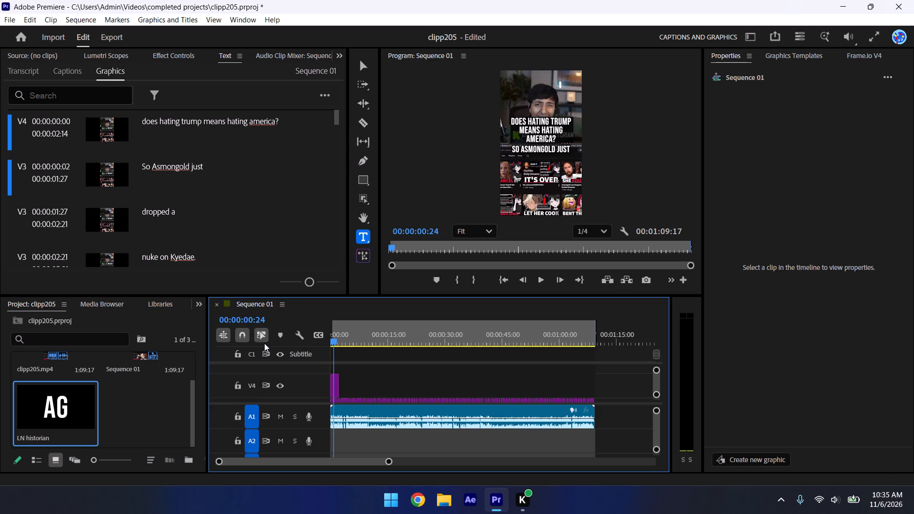
key(space)
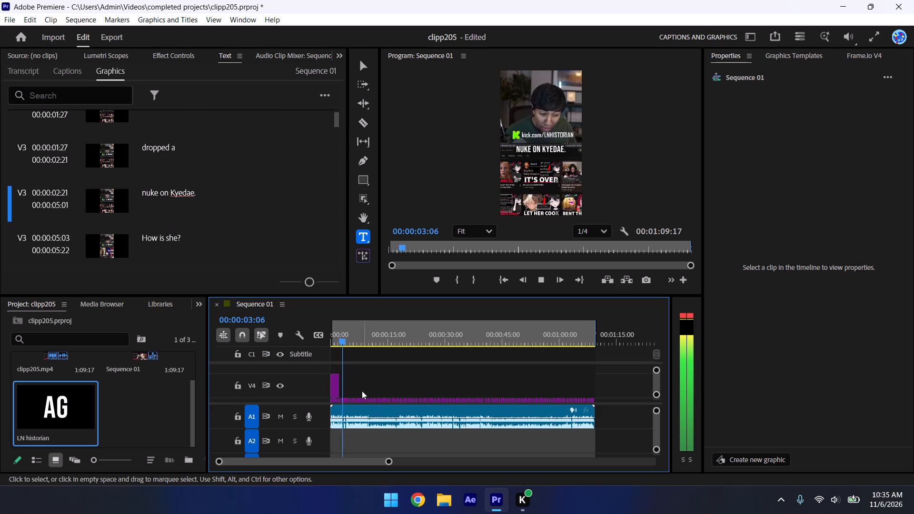
Stop playback and open the media export settings for Sequence 01.
click(6, 17)
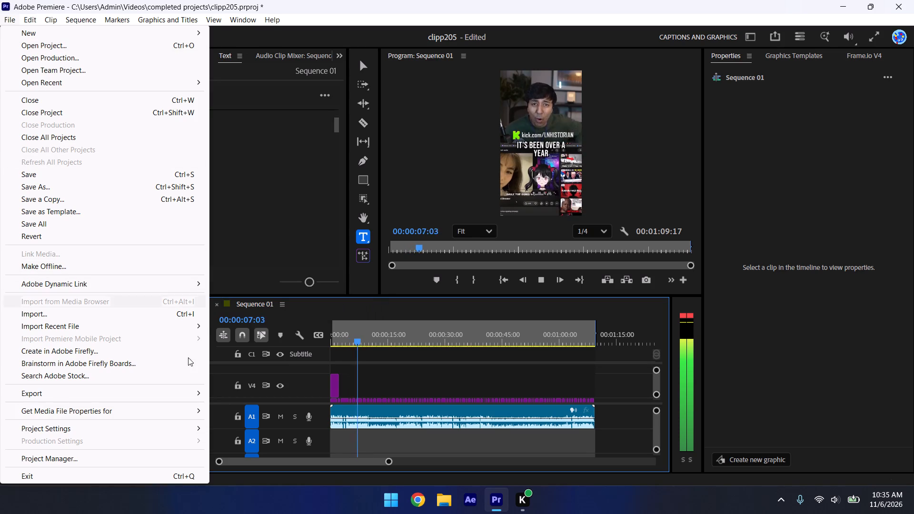
key(space)
click(400, 355)
key(space)
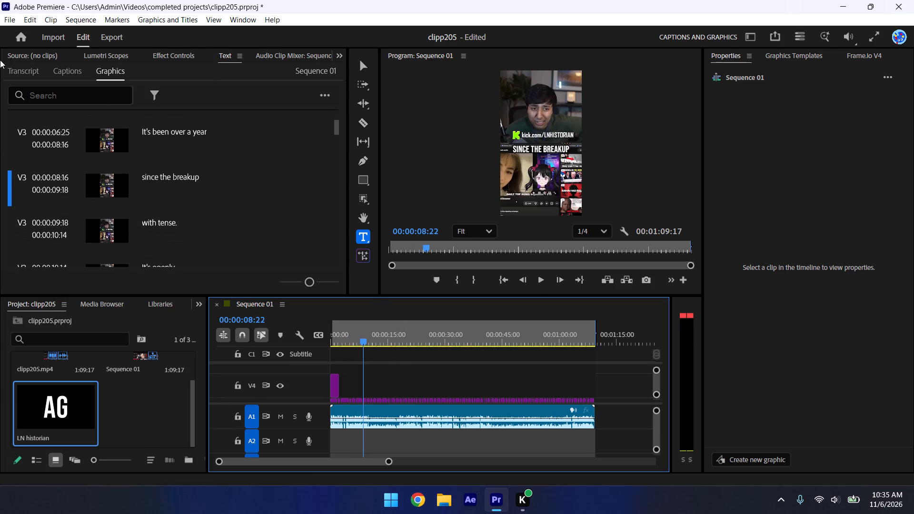
click(8, 16)
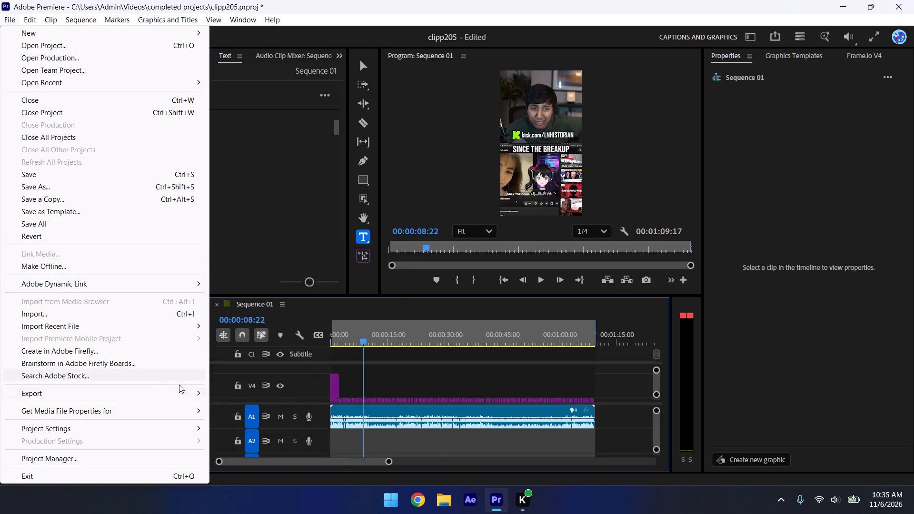
click(248, 256)
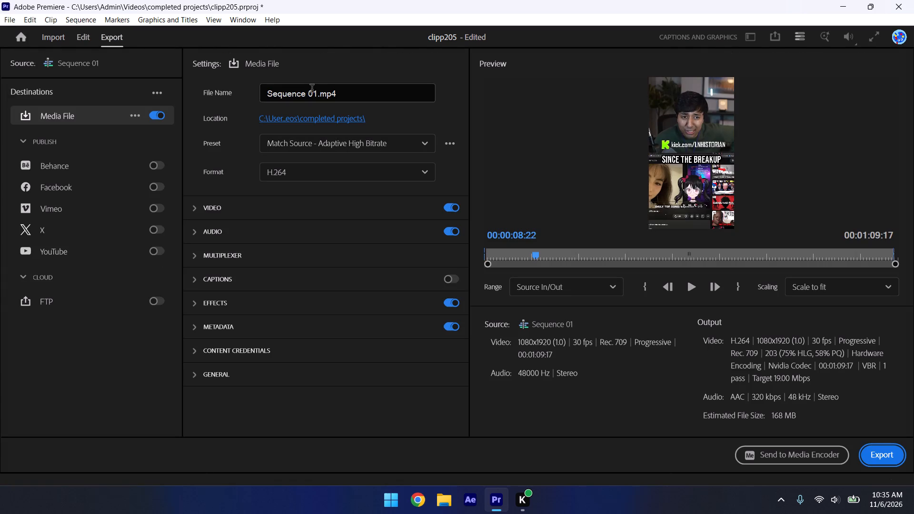
Rename the export file as clip205.mp4.
click(317, 94)
key(BackSpace)
key(BackSpace)
key(BackSpace)
key(BackSpace)
key(BackSpace)
key(BackSpace)
key(BackSpace)
key(BackSpace)
key(BackSpace)
key(BackSpace)
key(BackSpace)
key(BackSpace)
key(BackSpace)
key(BackSpace)
key(BackSpace)
key(BackSpace)
key(BackSpace)
key(BackSpace)
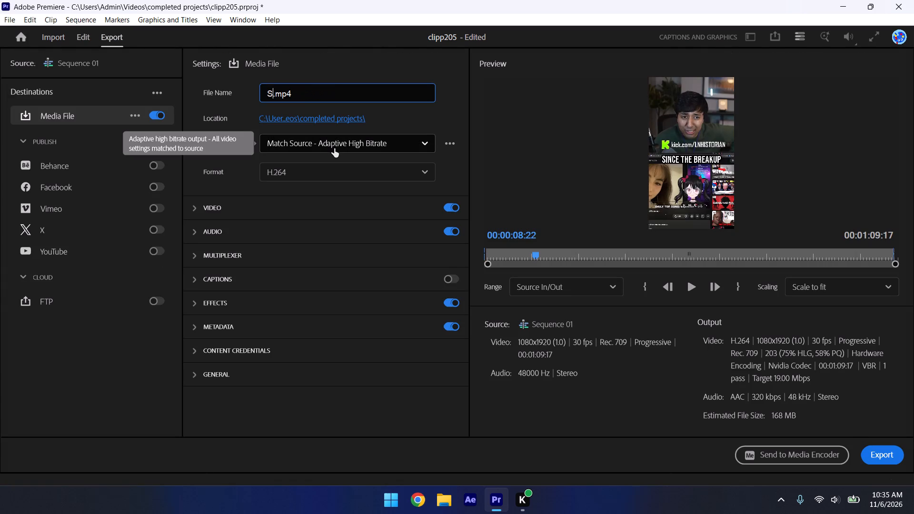
text(cli)
text(p205)
key(Return)
Export the sequence as an H.264 file with the Match Source - Adaptive High Bitrate preset.
click(882, 443)
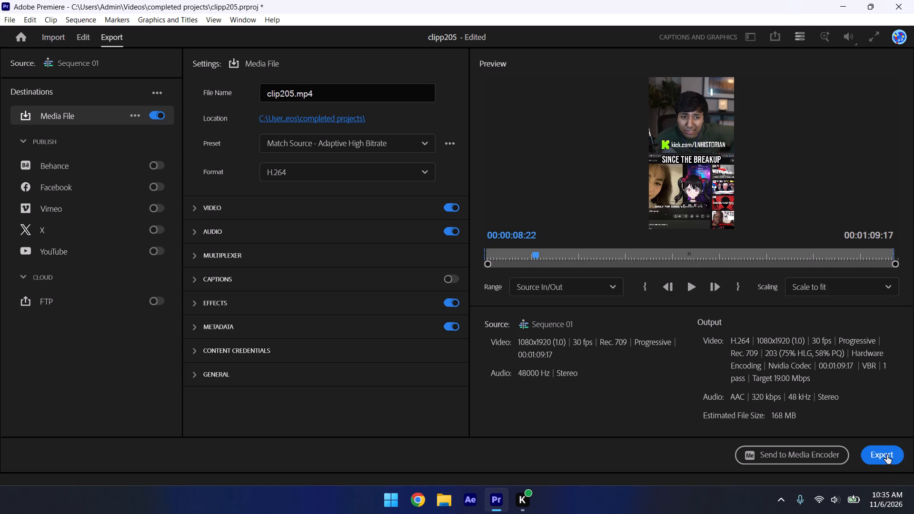
click(886, 455)
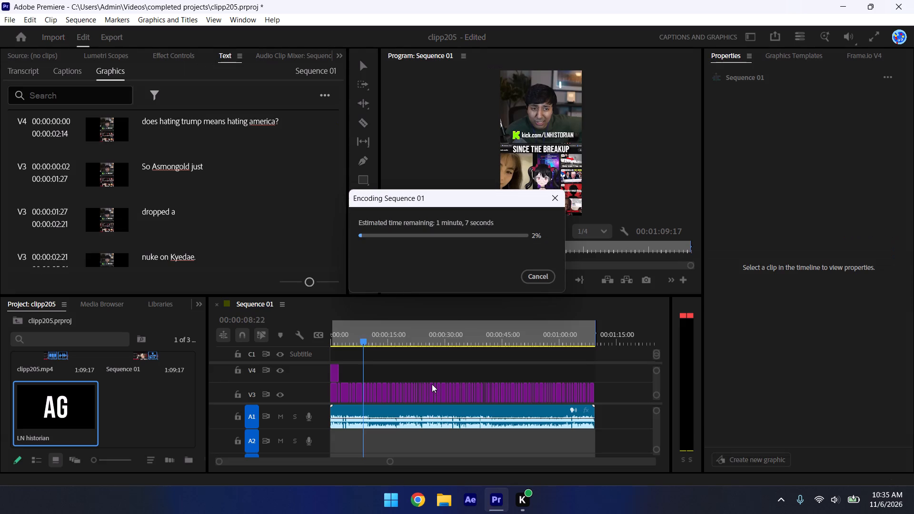
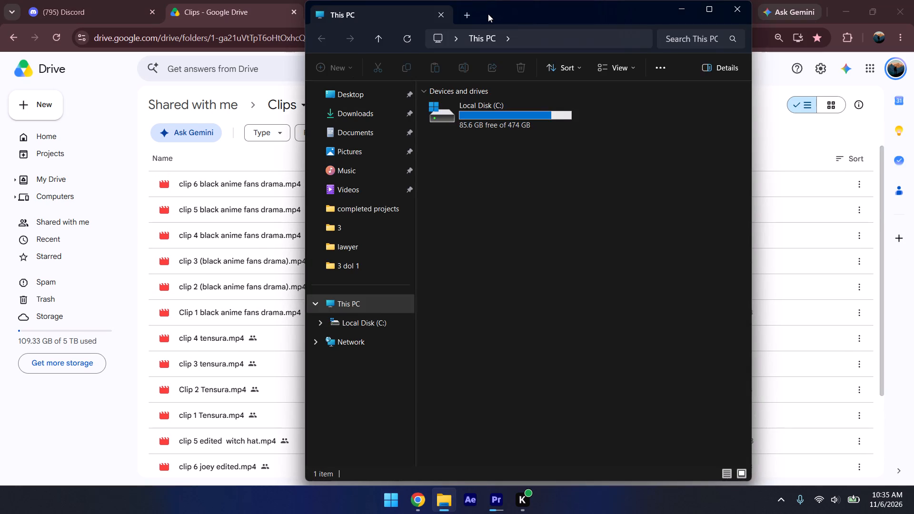
Move the file window aside to reveal the Drive clips list, and open the completed projects folder in it.
drag(488, 14, 728, 26)
click(598, 230)
click(608, 218)
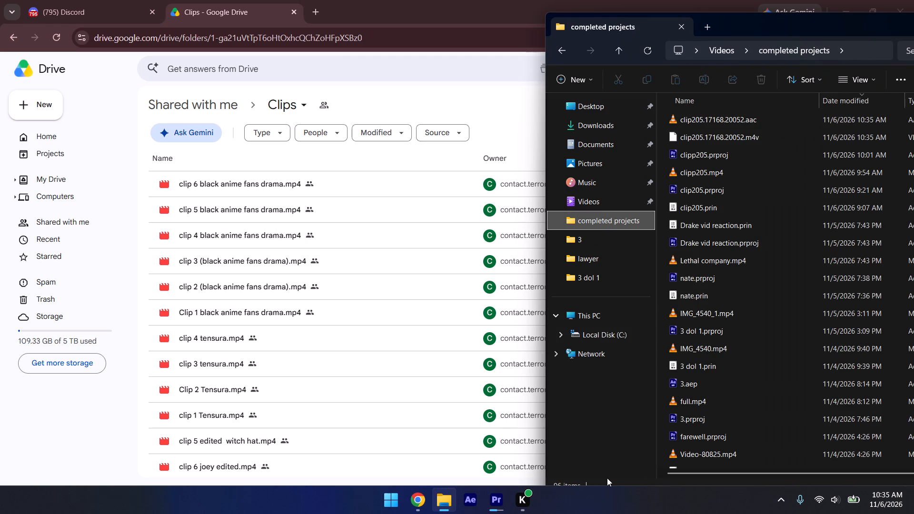
Switch to Adobe Premiere to check on the clip205.mp4 export.
click(502, 508)
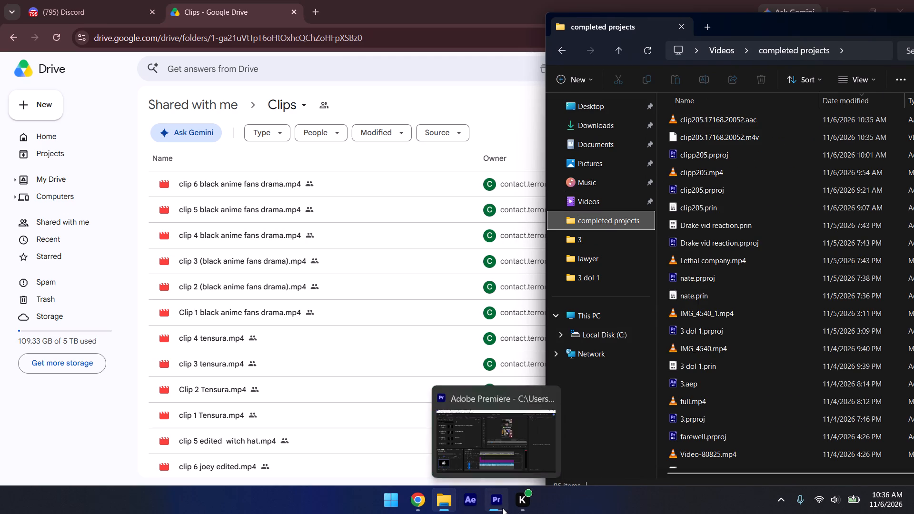
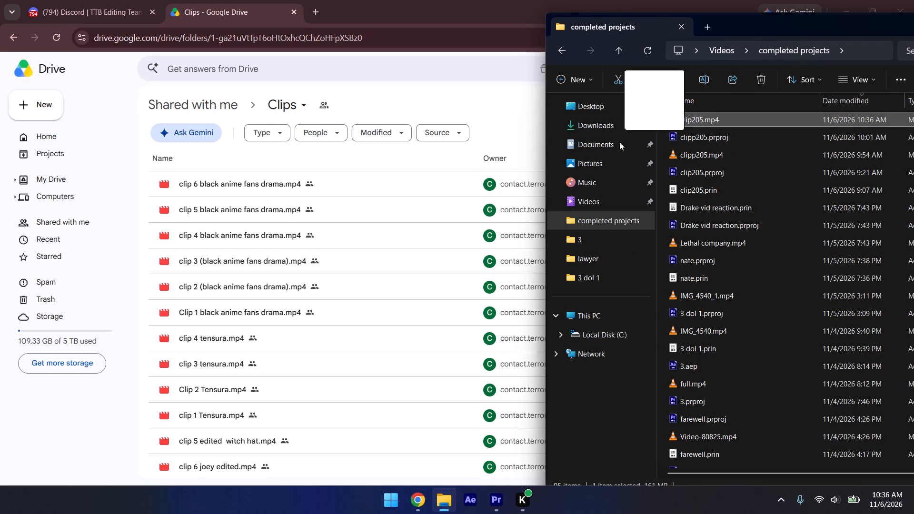
Upload the exported clip205.mp4 from the completed projects folder into the Drive Clips folder.
drag(619, 142, 375, 291)
Switch to Adobe Premiere and close it, saving the changes to the clipp205 project.
click(492, 506)
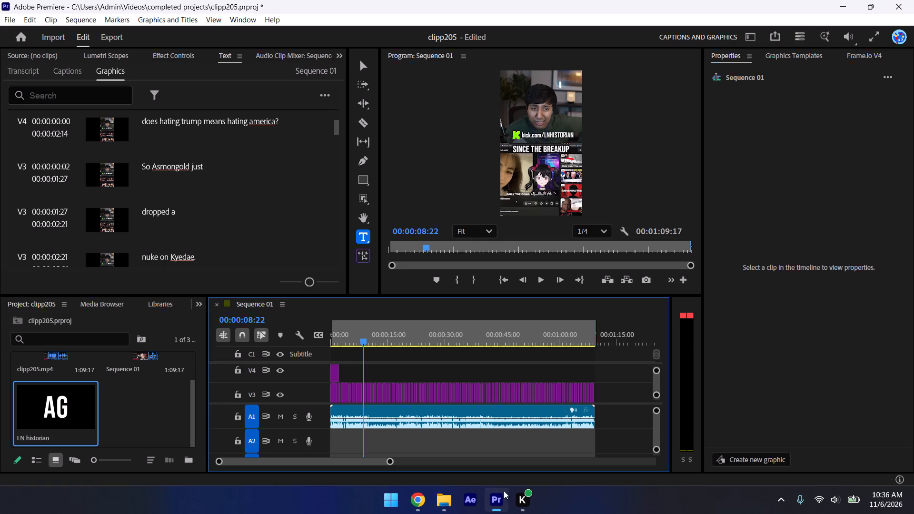
click(913, 0)
click(441, 283)
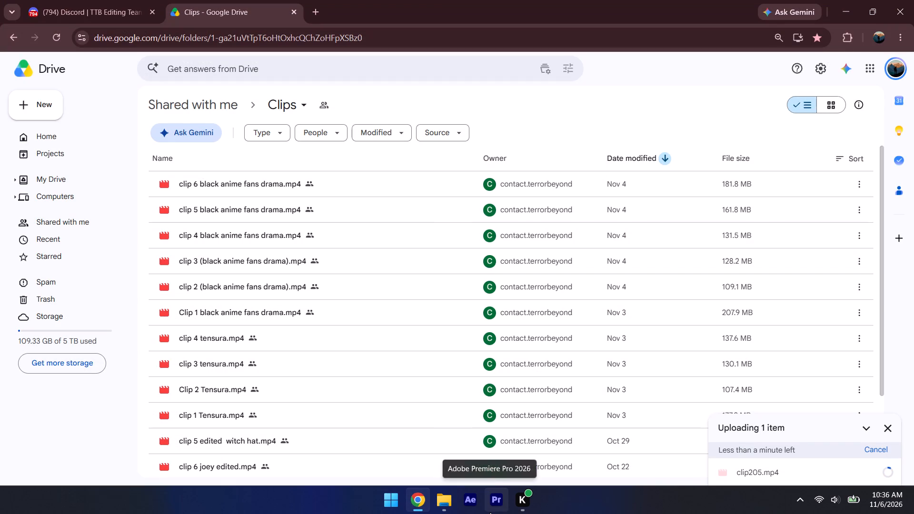
Relaunch Adobe Premiere to its home screen.
click(490, 512)
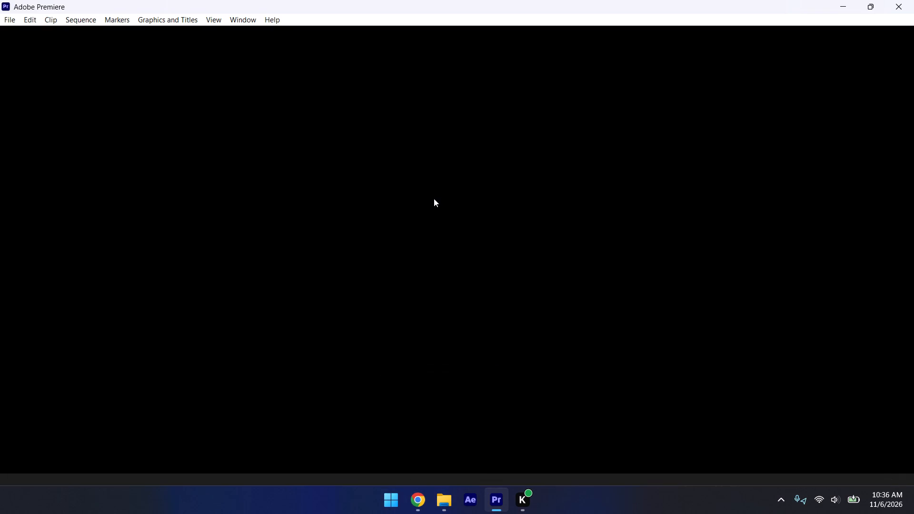
click(559, 6)
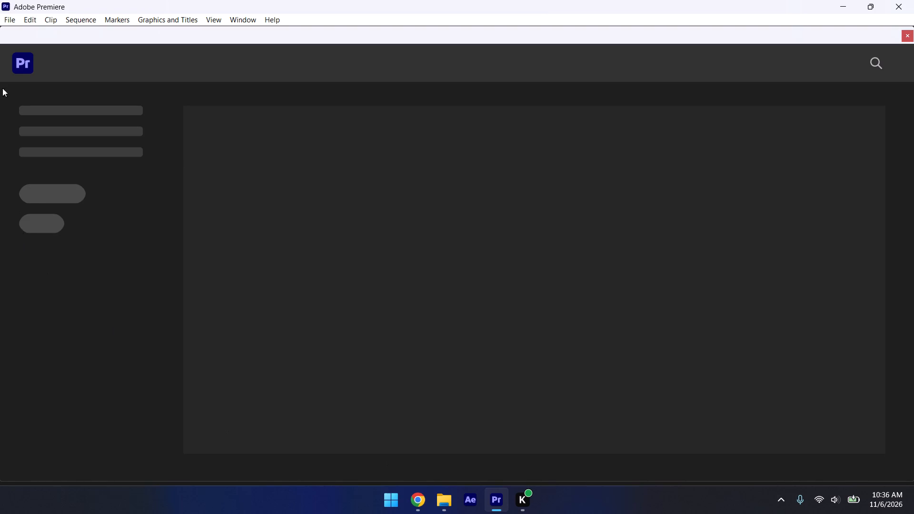
Look through the General, Media Cache, Media Analysis & Transcription, Media, Timeline and Trim preferences, then dismiss them.
click(9, 18)
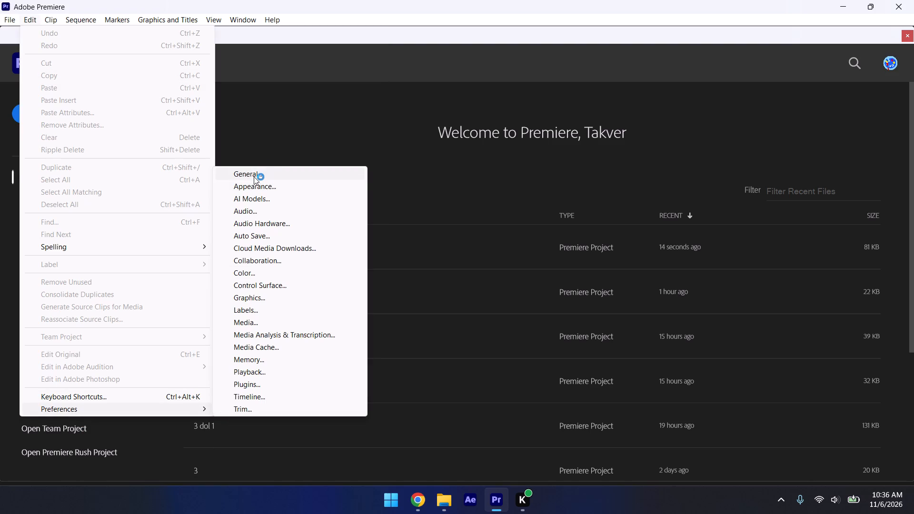
click(254, 173)
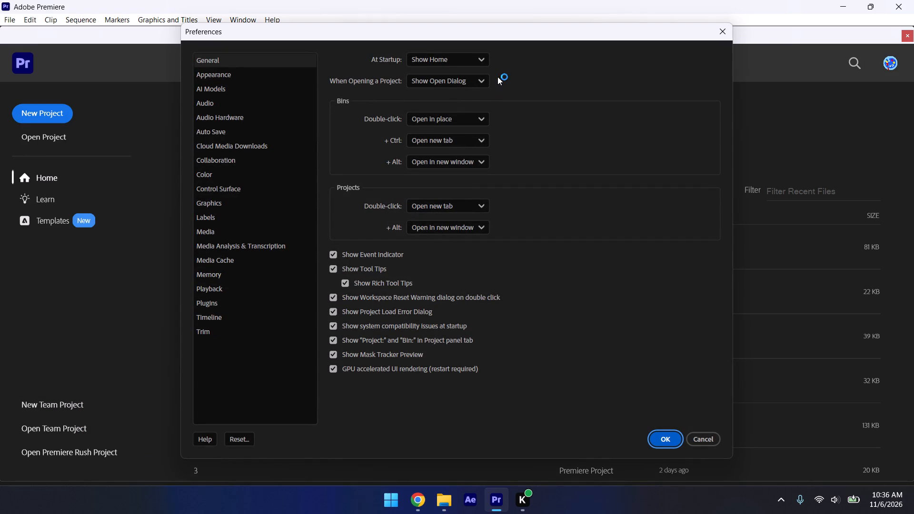
click(221, 262)
click(221, 248)
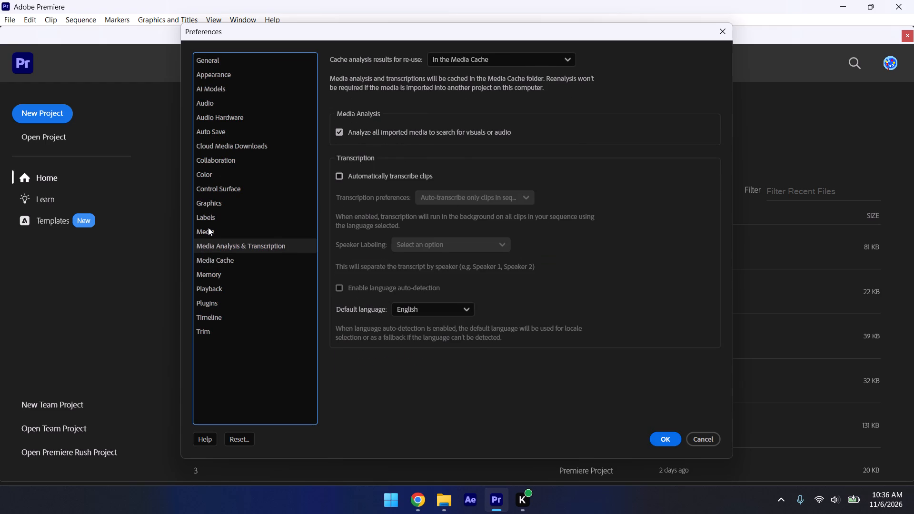
click(208, 228)
click(212, 322)
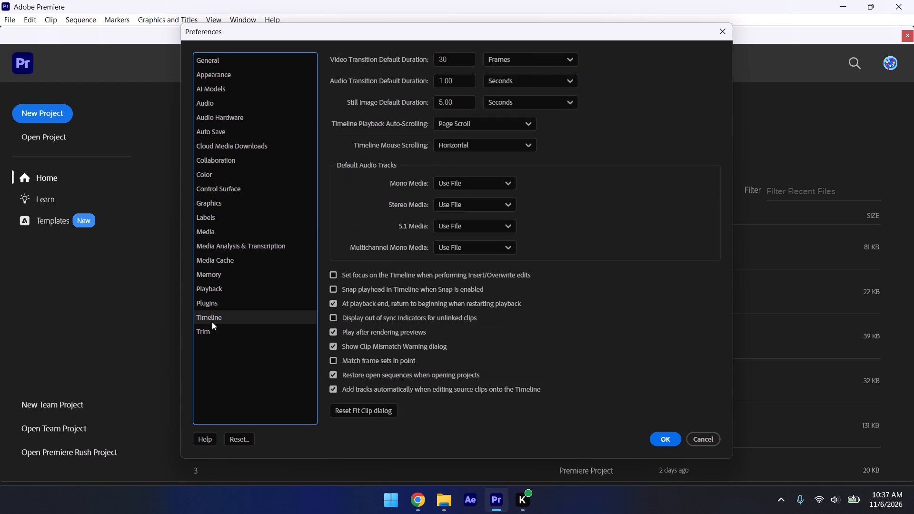
click(207, 329)
click(711, 440)
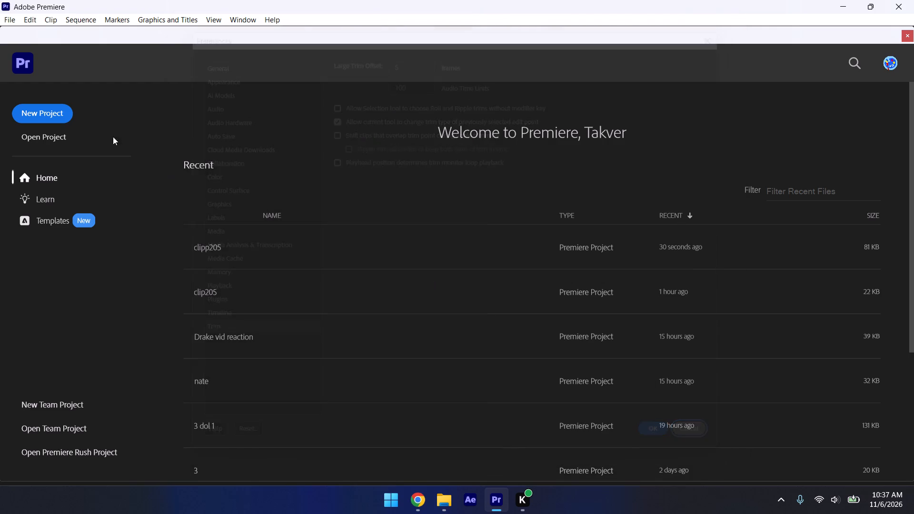
Reopen the clipp205 project from the recent projects.
click(55, 21)
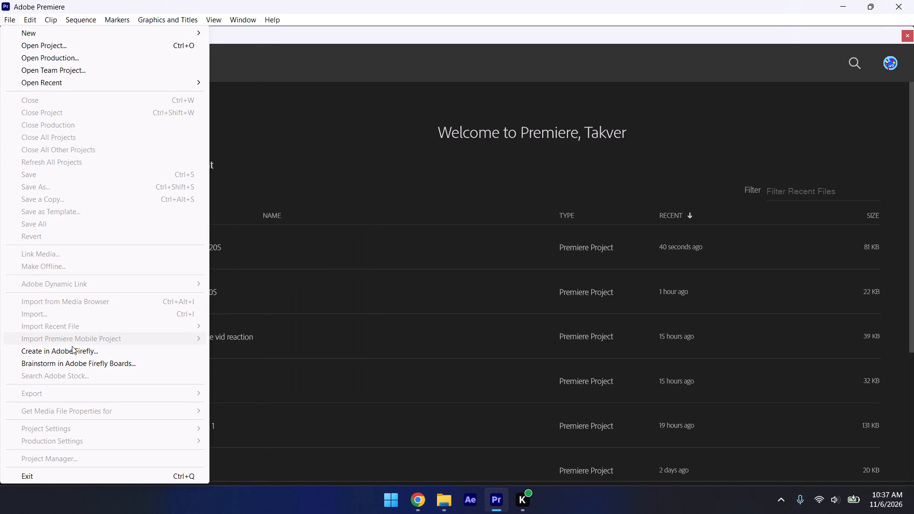
click(231, 242)
click(230, 241)
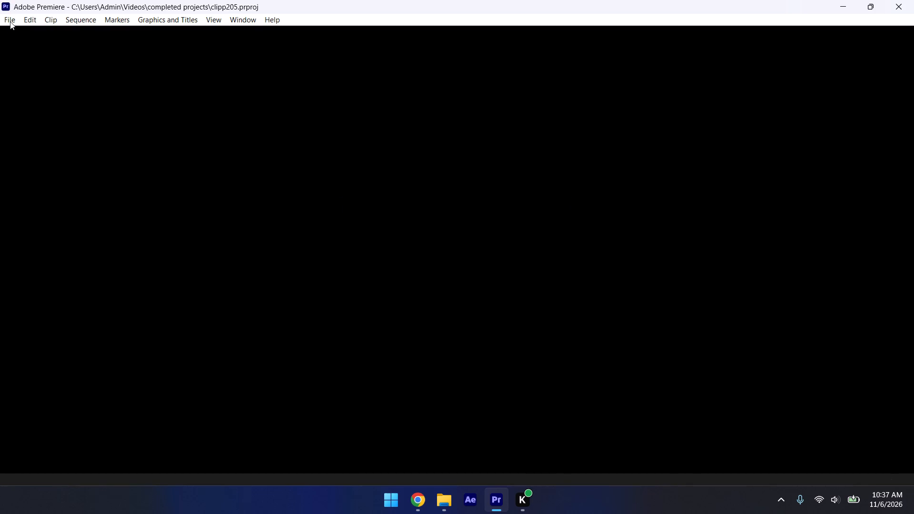
Set the project's video renderer to Mercury Playback Engine GPU Acceleration (CUDA).
click(10, 21)
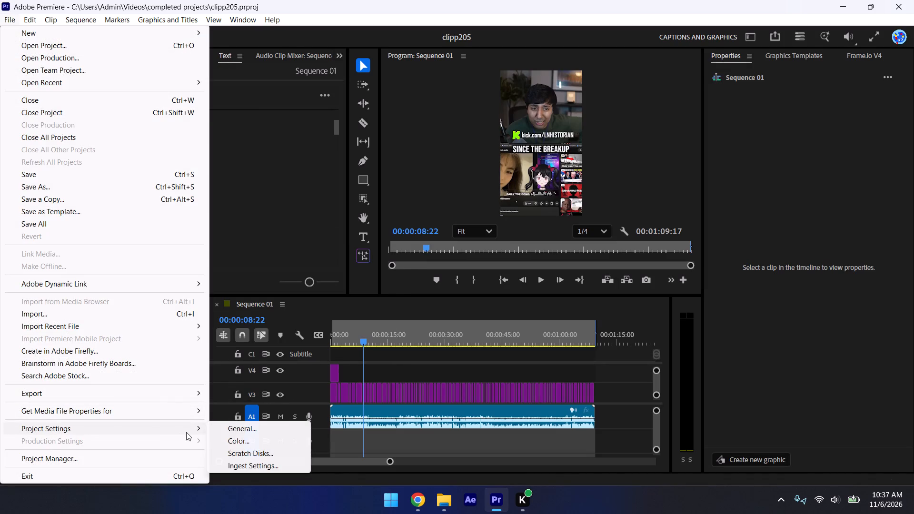
click(227, 432)
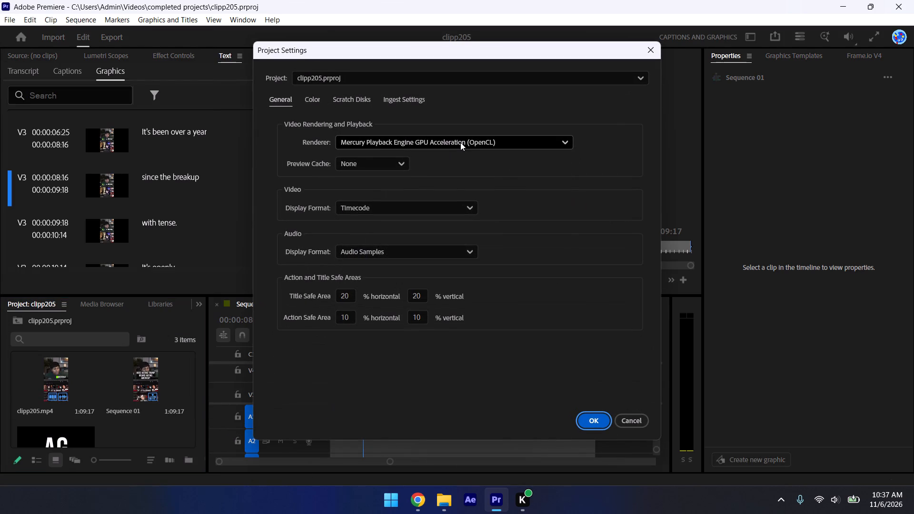
click(460, 142)
click(468, 166)
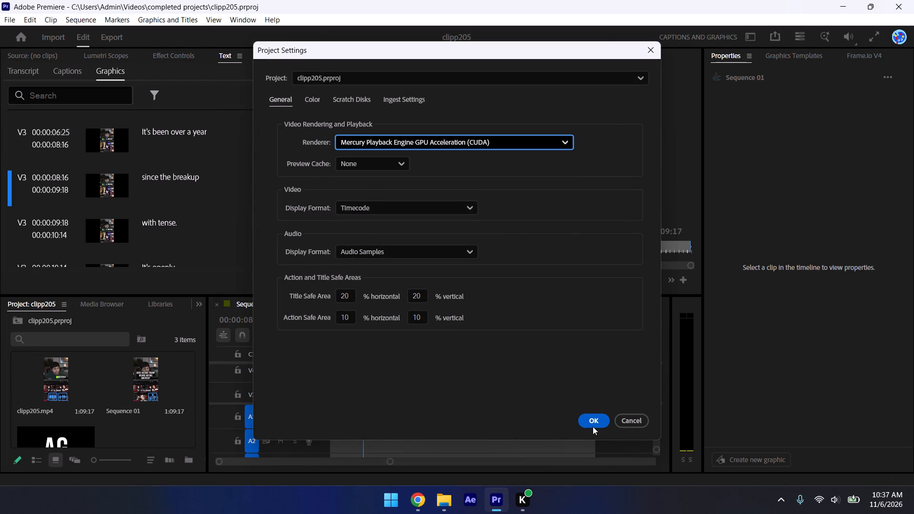
click(596, 424)
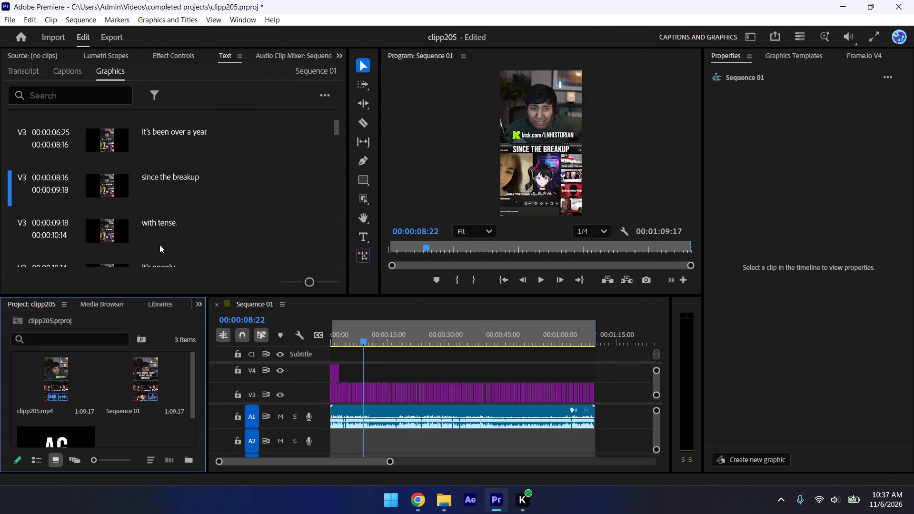
Close Adobe Premiere, saving the changed clipp205 project.
click(913, 0)
click(436, 280)
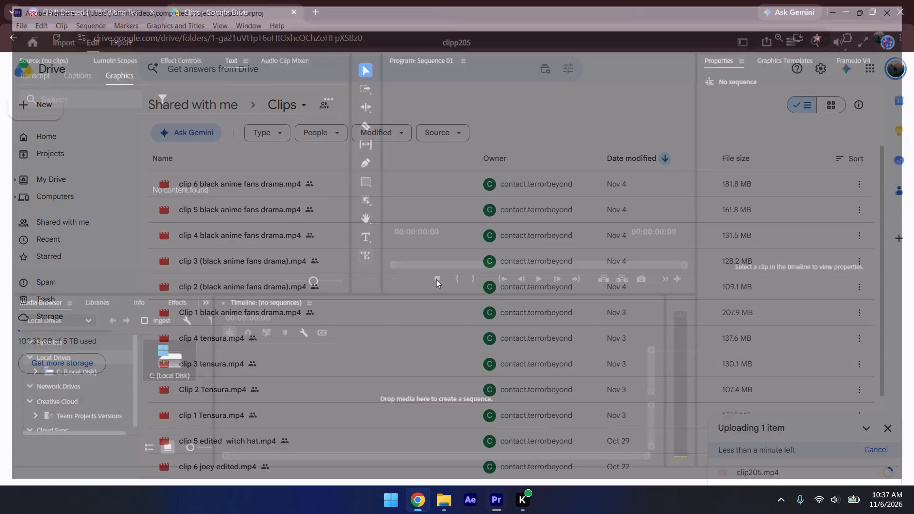
Play the uploaded clip205.mp4 in Drive and check it against the clip 6 and clip 5 black anime fans drama videos.
click(776, 466)
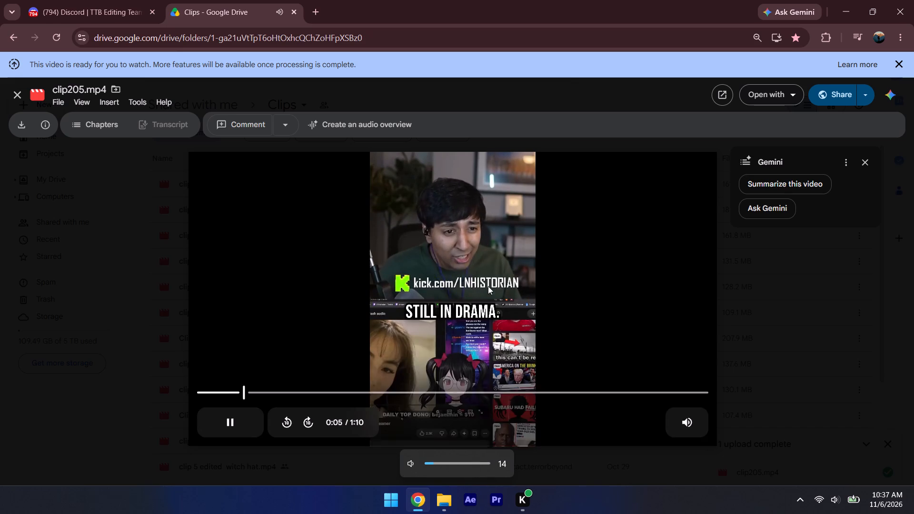
click(799, 341)
double_click(241, 211)
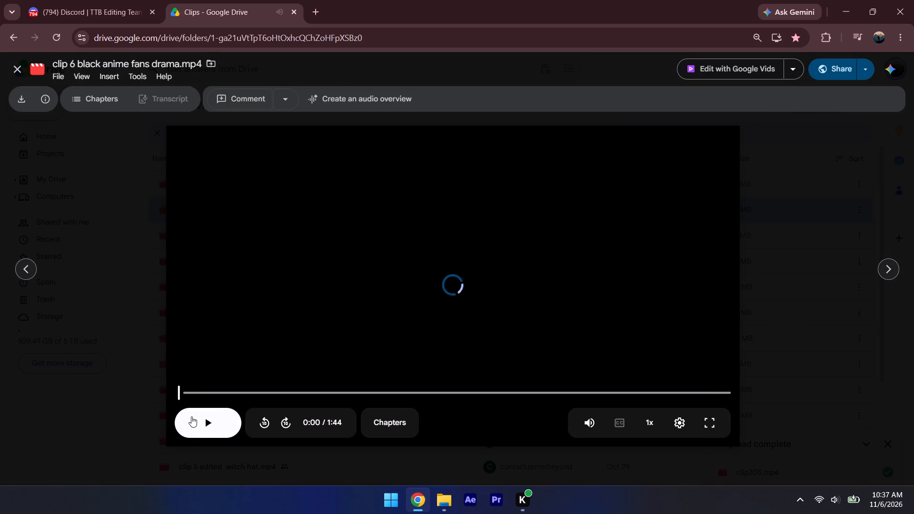
click(826, 314)
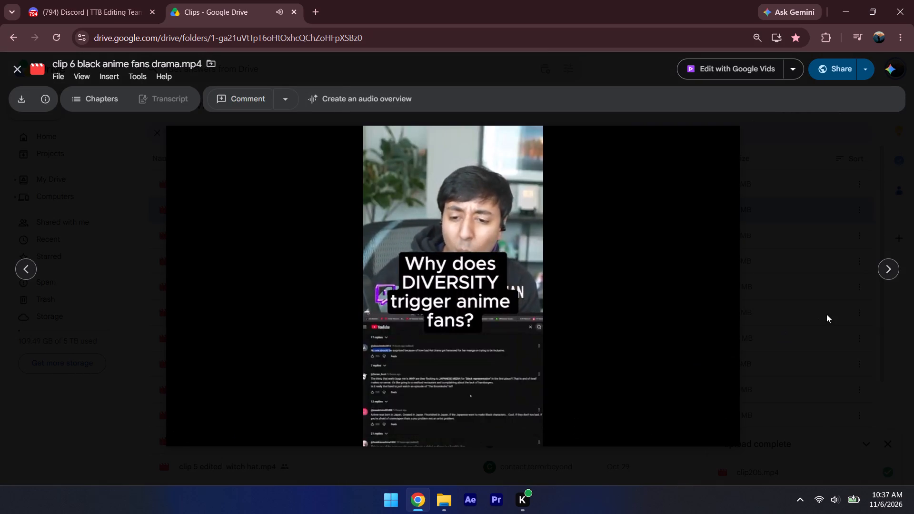
double_click(203, 239)
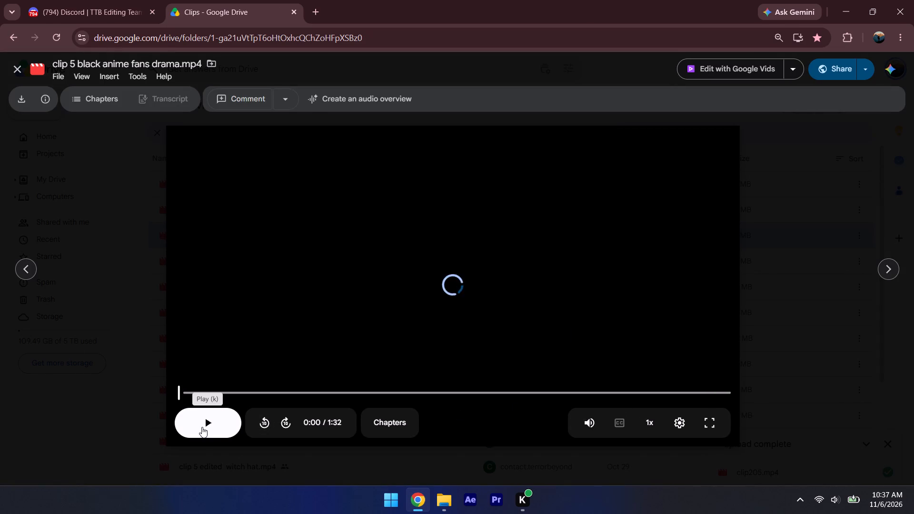
click(848, 359)
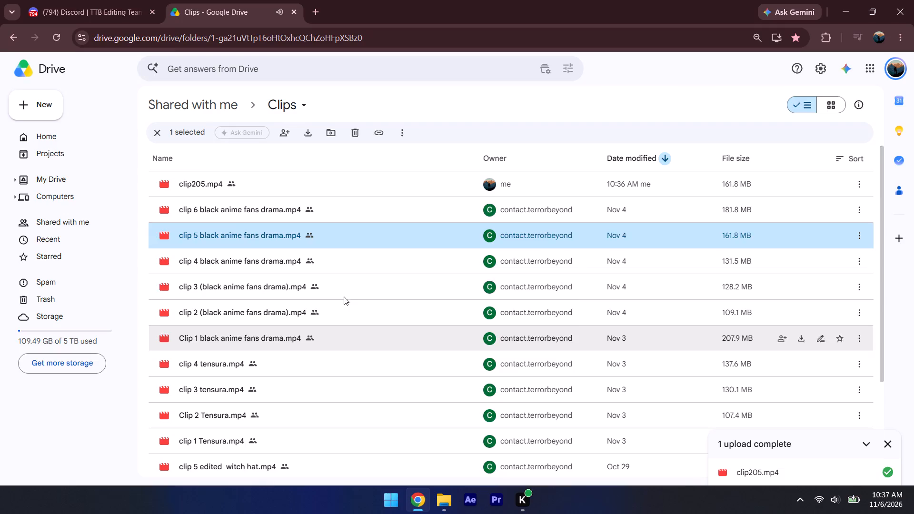
Reopen clip205.mp4 from the Clips folder and bring up its sharing settings.
click(197, 162)
double_click(189, 184)
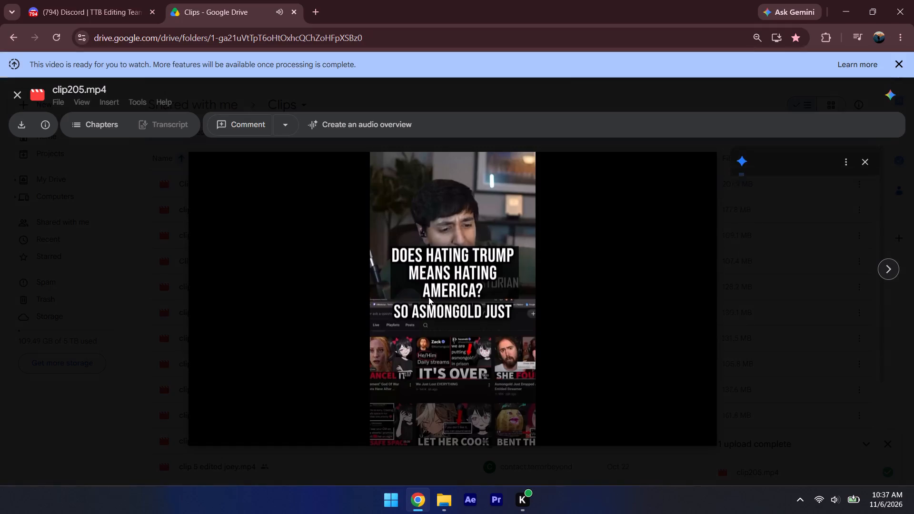
click(810, 89)
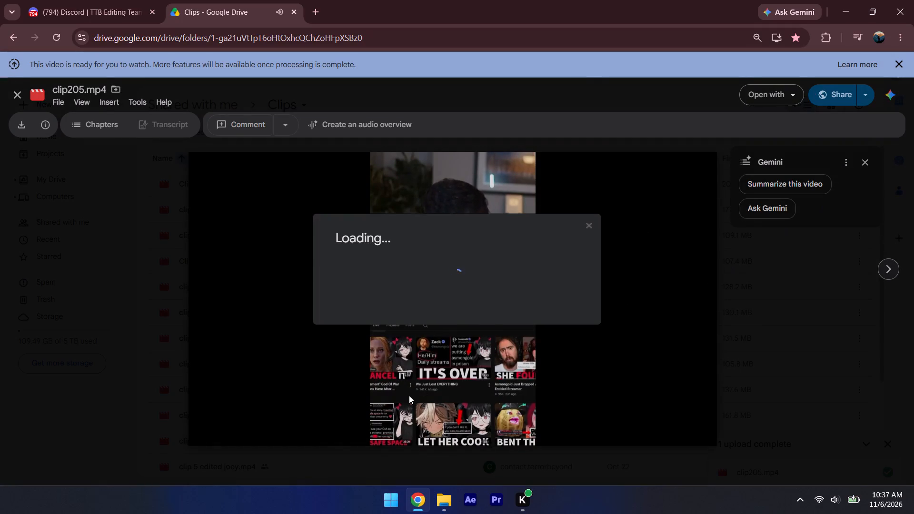
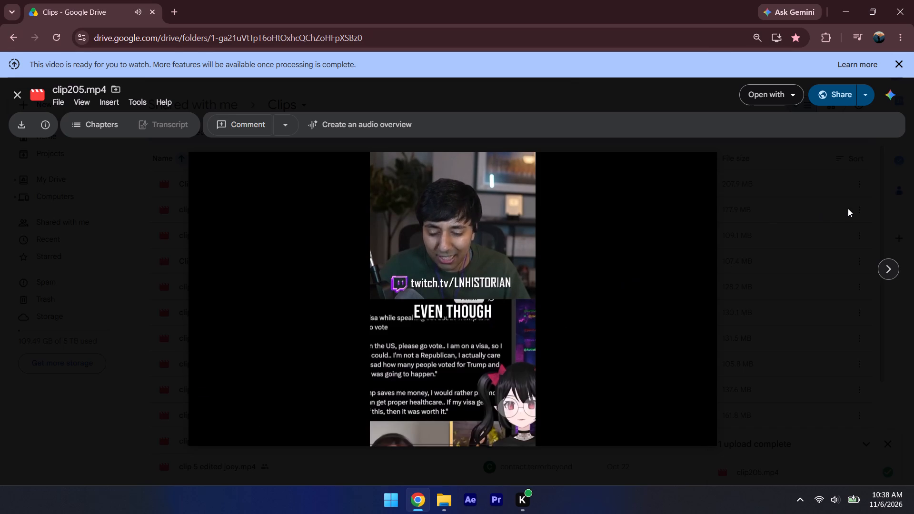
Skim the rest of clip205.mp4 in the Drive preview at successive points up to near its end, and leave the preview.
click(417, 387)
click(476, 384)
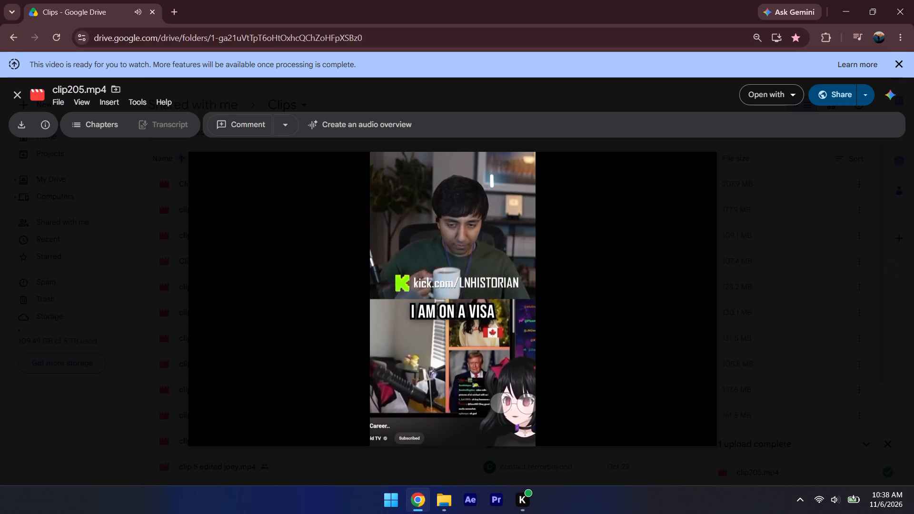
click(577, 386)
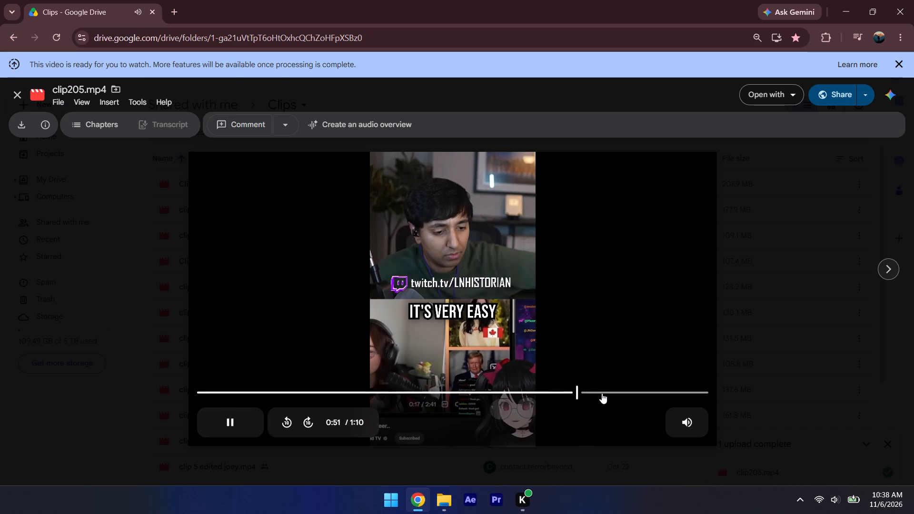
click(611, 388)
click(632, 384)
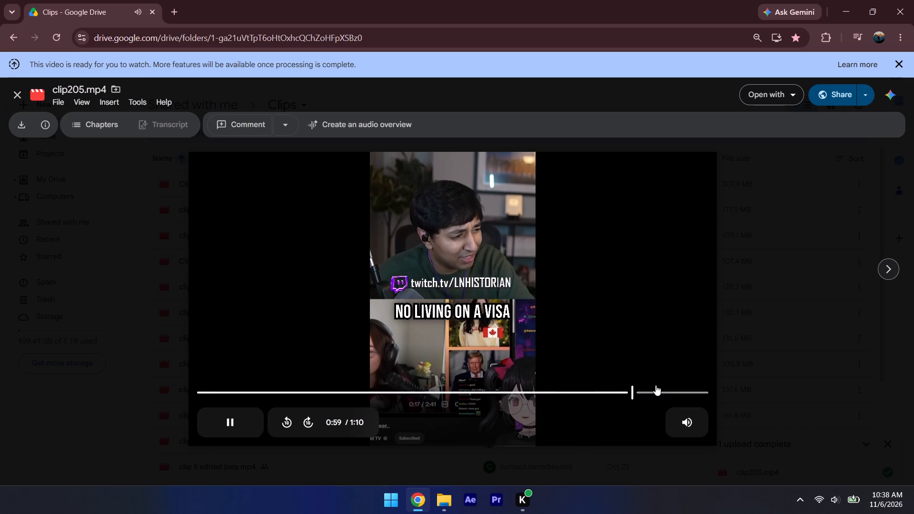
click(788, 237)
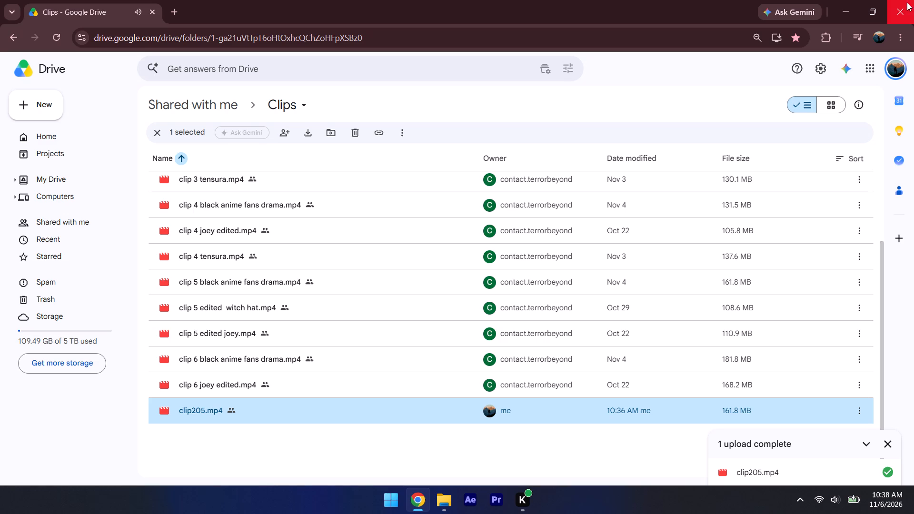
Close the browser window showing the Drive Clips folder.
click(907, 2)
Move the completed projects folder window so that the desktop is exposed around it.
drag(737, 19, 281, 101)
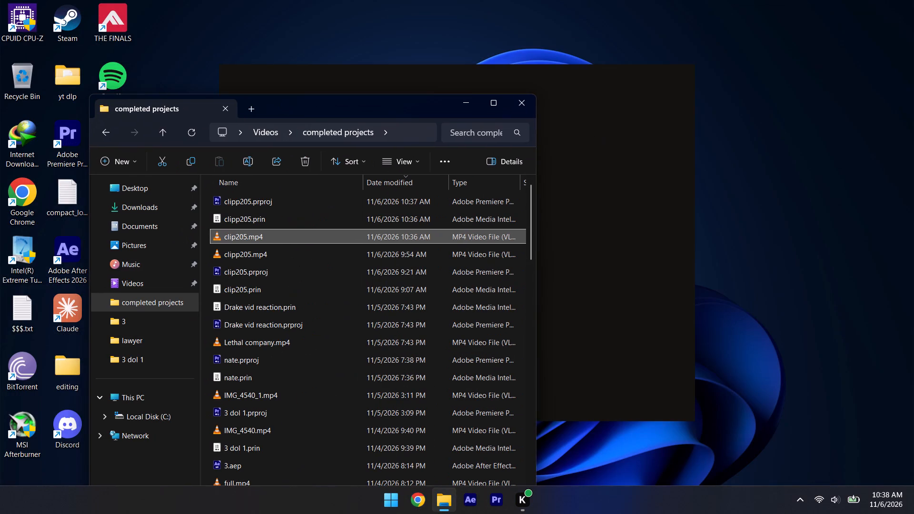
click(535, 112)
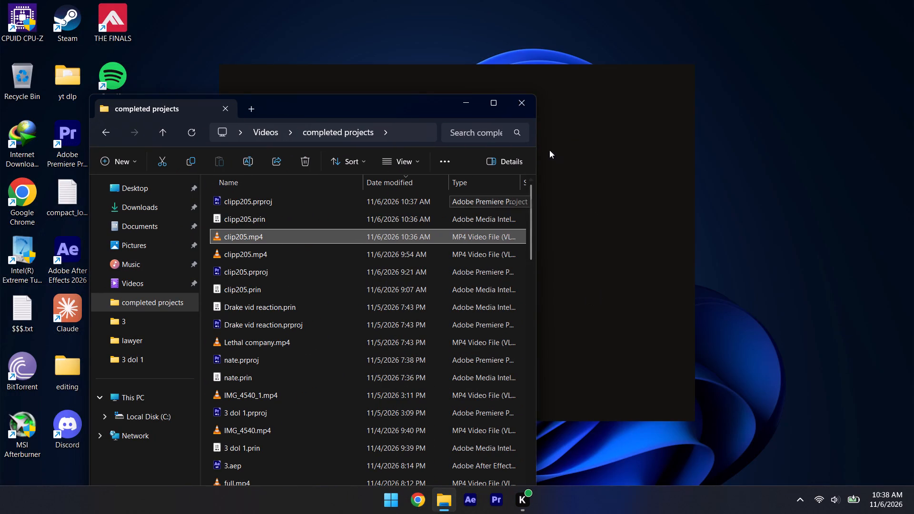